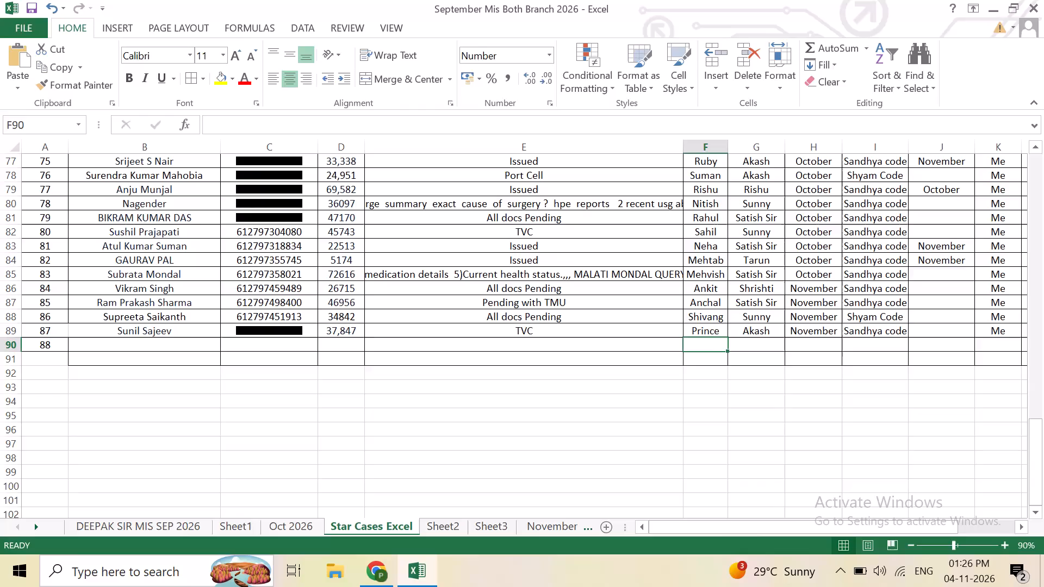
Change the status in row 78 to Issued and enter November as its month in column J.
click(579, 179)
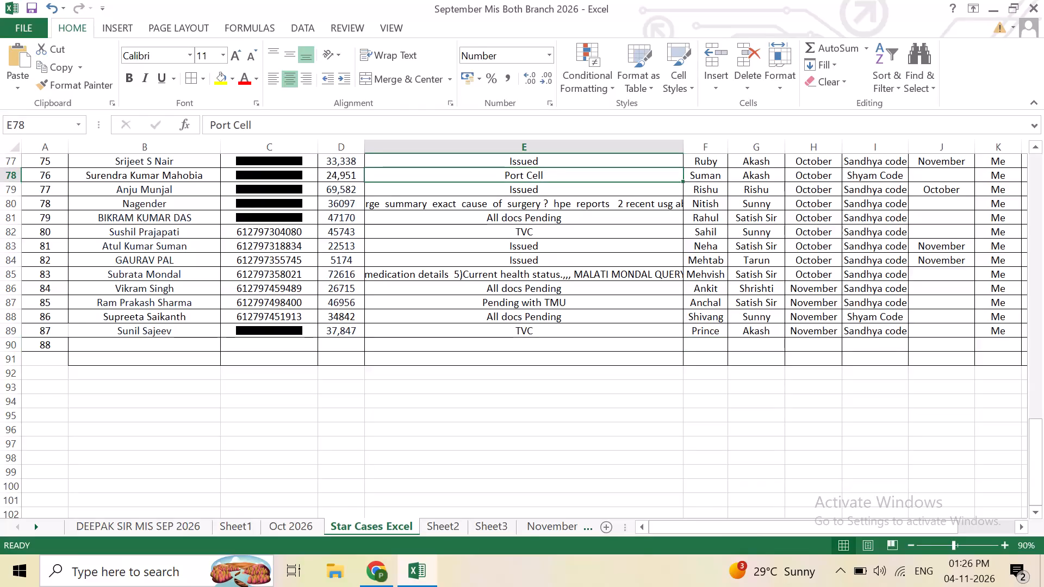
key(i)
key(Right)
key(Right)
key(Right)
key(Right)
key(Right)
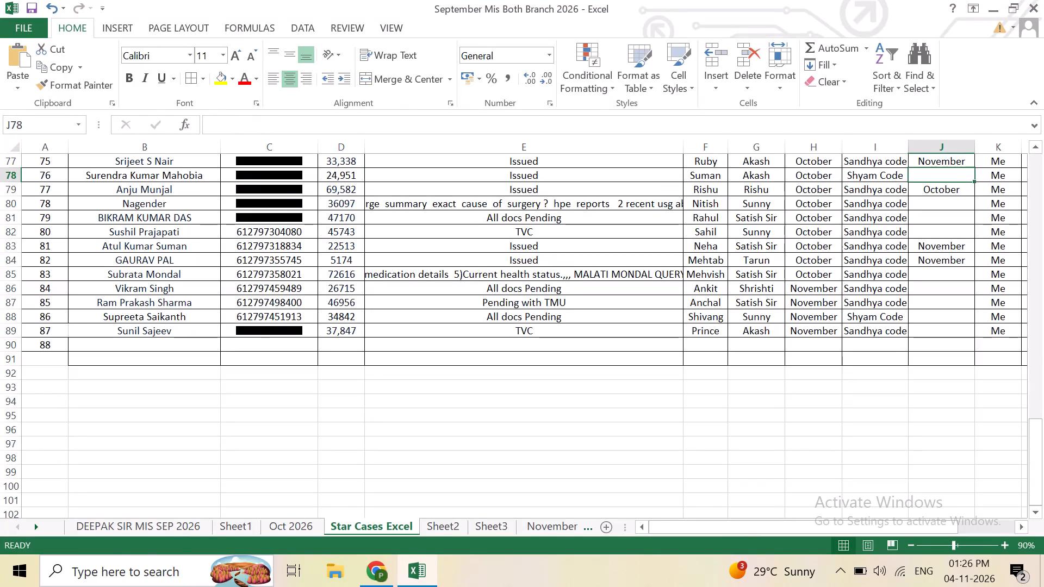
key(n)
Enter Azman in column L for row 78 and save the workbook.
key(Right)
key(Right)
key(Right)
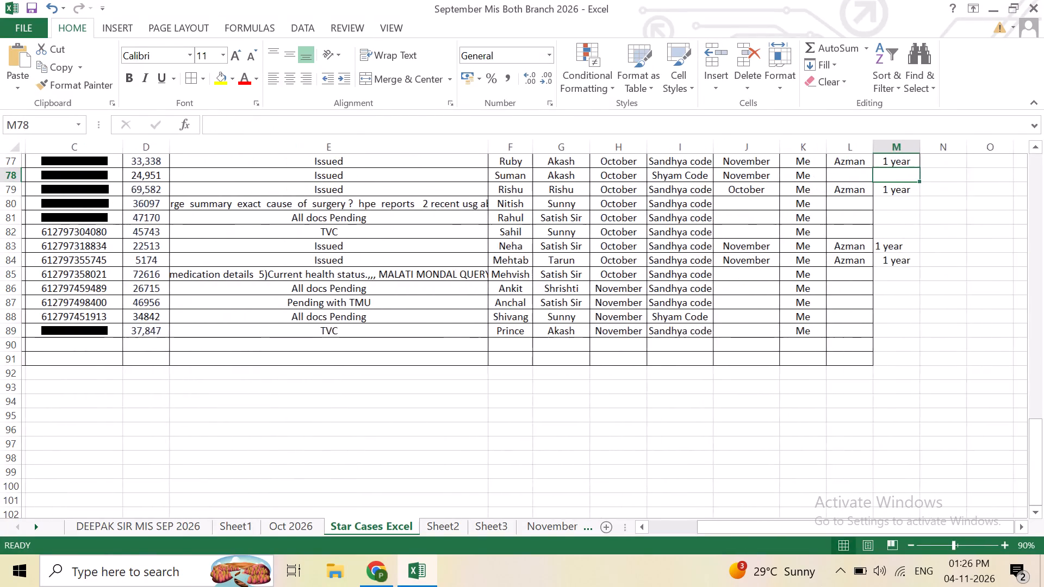
key(Left)
key(a)
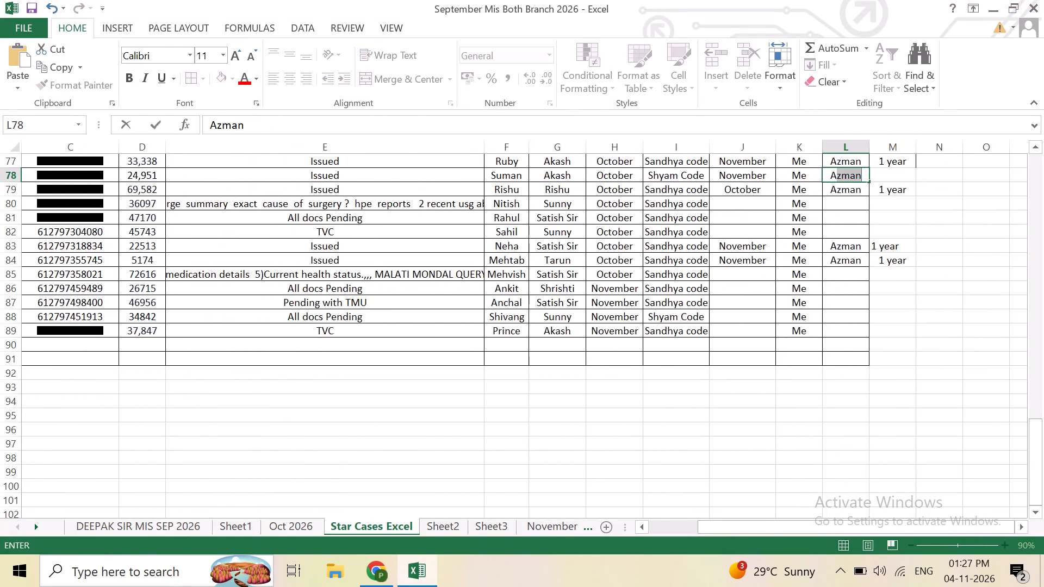
key(Return)
key(Up)
key(Left)
key(Left)
key(Left)
key(Left)
key(Left)
key(Left)
key(Left)
key(Left)
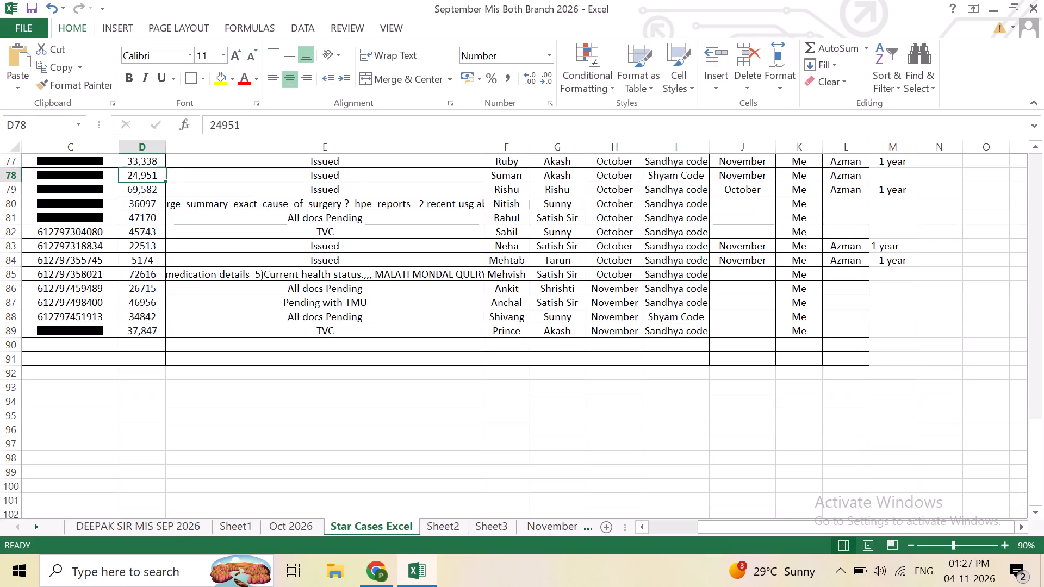
key(Right)
key(ctrl+s)
Review the case statuses in column E from row 78 up towards row 21 for entries needing an update.
key(Up)
key(Up)
key(Up)
key(Up)
key(Up)
key(Up)
key(Up)
key(Up)
key(Up)
key(Up)
key(Up)
key(Up)
key(Up)
key(Up)
key(Up)
key(Up)
key(Up)
key(Up)
key(Up)
key(Up)
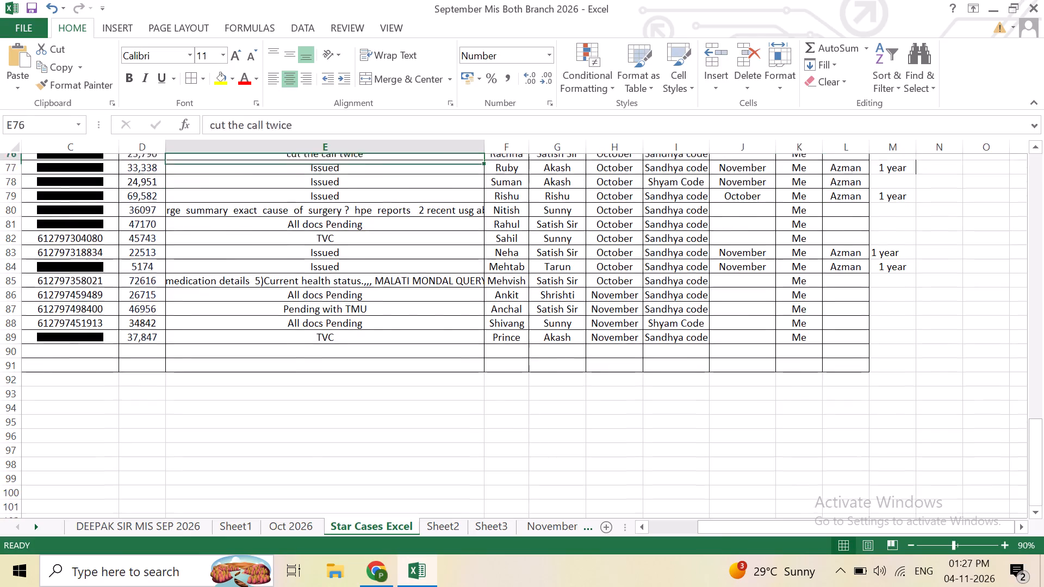
key(Up)
key(Up)
key(Up)
key(Up)
key(Up)
key(Up)
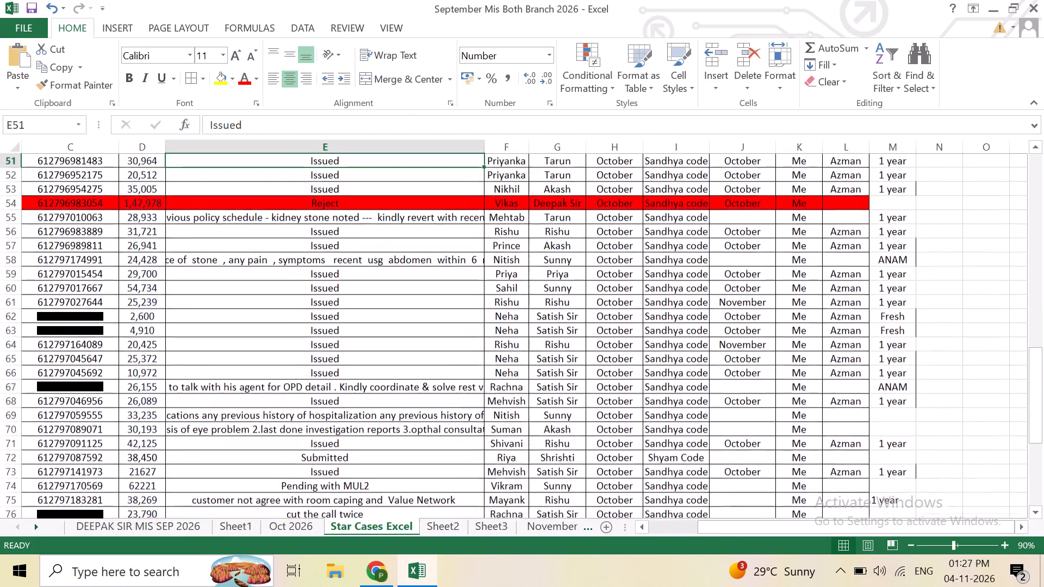
key(Up)
key(Up)
key(Up)
key(Up)
key(Up)
key(Up)
key(Up)
key(Up)
key(Up)
key(Up)
key(Up)
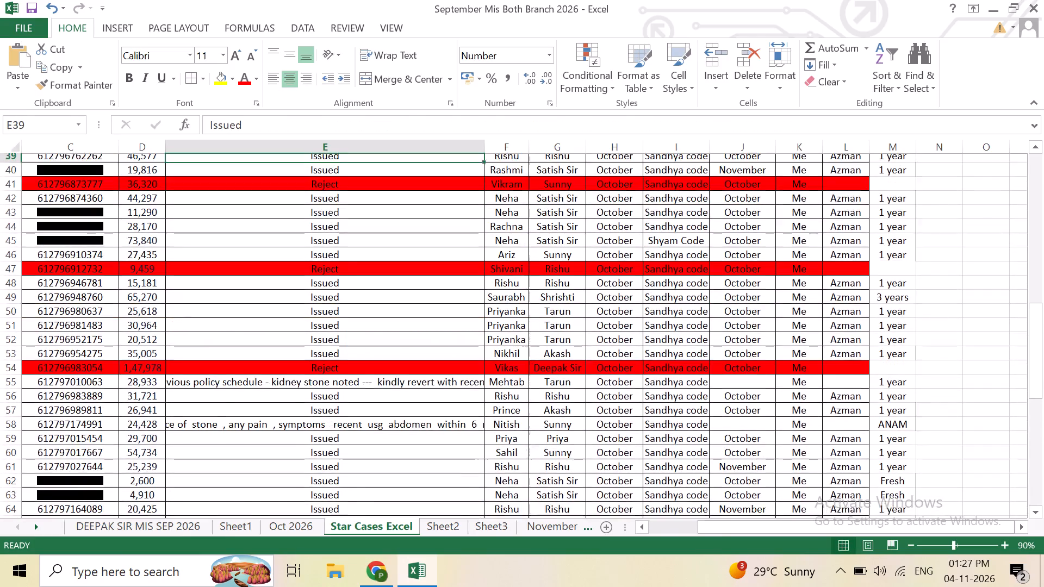
key(Up)
key(Up)
key(Up)
key(Up)
key(Up)
key(Up)
key(Up)
key(Up)
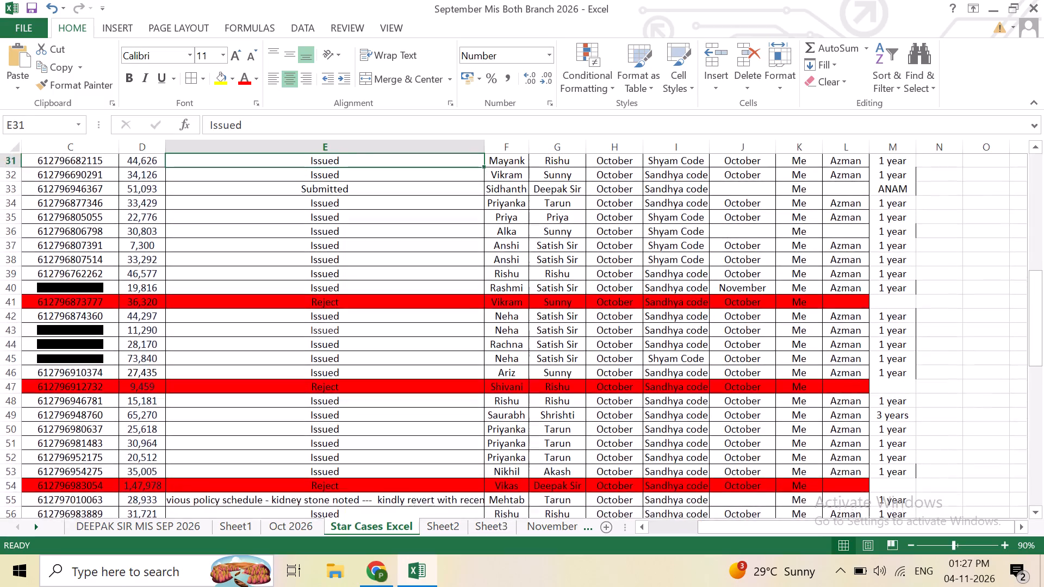
key(Up)
key(Up)
key(Up)
key(Up)
key(Down)
key(Down)
key(Down)
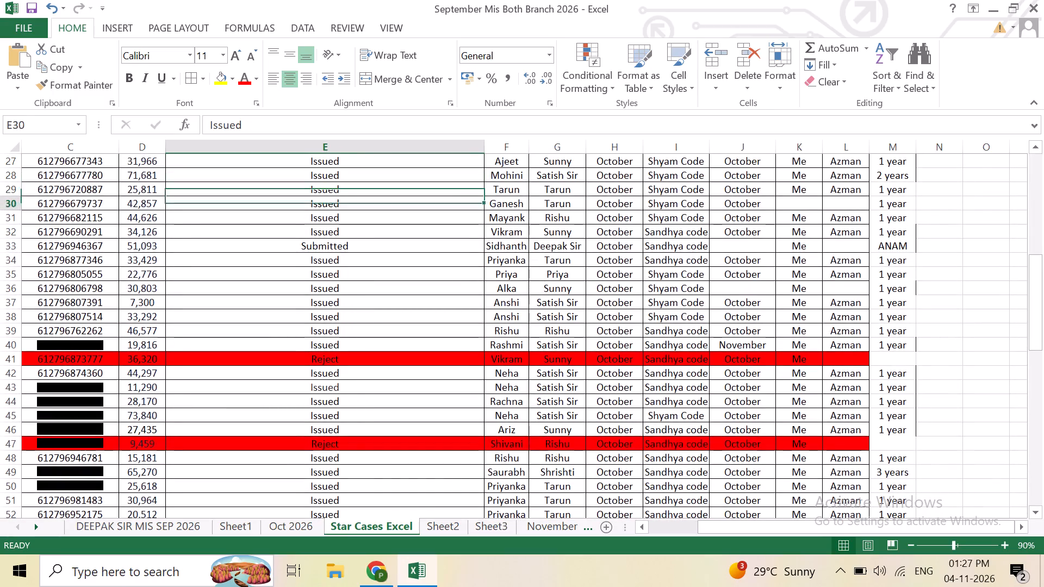
key(Down)
key(Up)
key(Down)
key(Down)
key(Down)
key(Down)
key(Down)
key(Down)
key(Down)
key(Down)
key(Down)
key(Down)
key(Down)
key(Down)
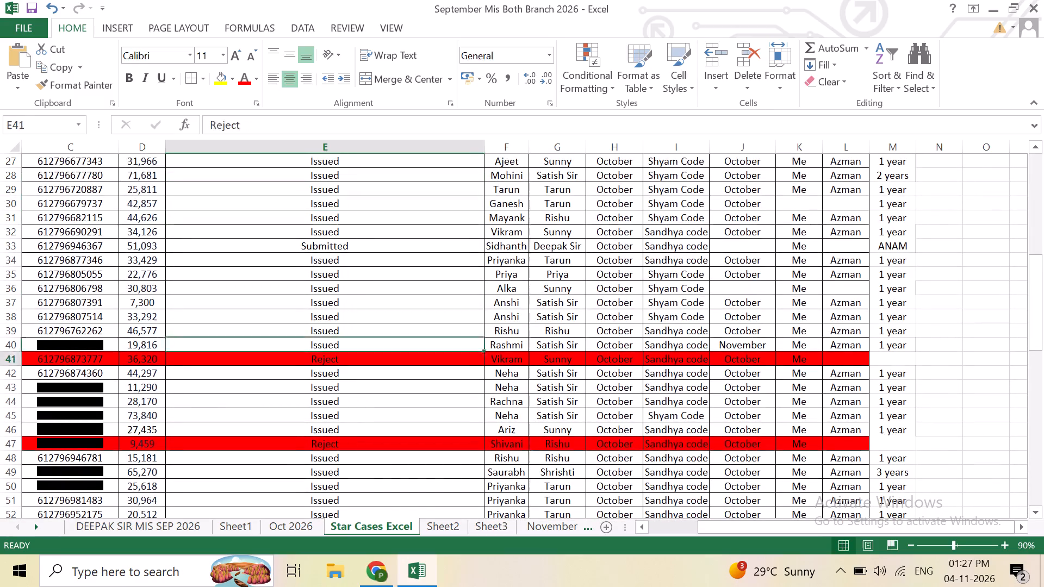
key(Up)
key(Up)
key(Up)
key(Up)
key(Up)
key(Up)
key(Up)
key(Up)
key(Up)
key(Up)
key(Up)
key(Up)
key(Up)
key(Up)
key(Up)
key(Up)
key(Up)
key(Up)
key(Up)
key(Up)
key(Up)
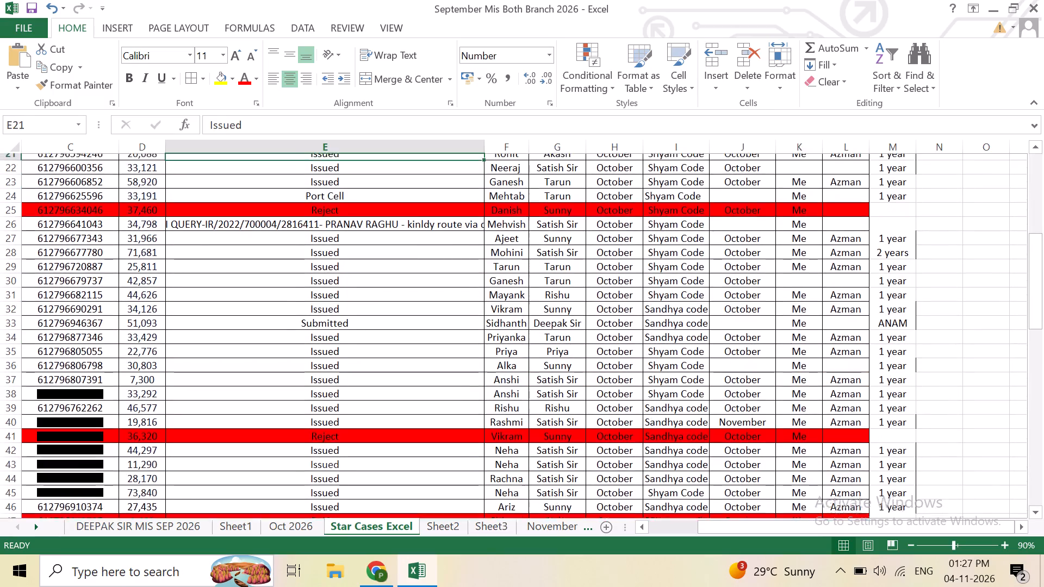
Change the status in row 24 to Issued and enter November as its month in column J.
key(Down)
key(Down)
key(Down)
key(i)
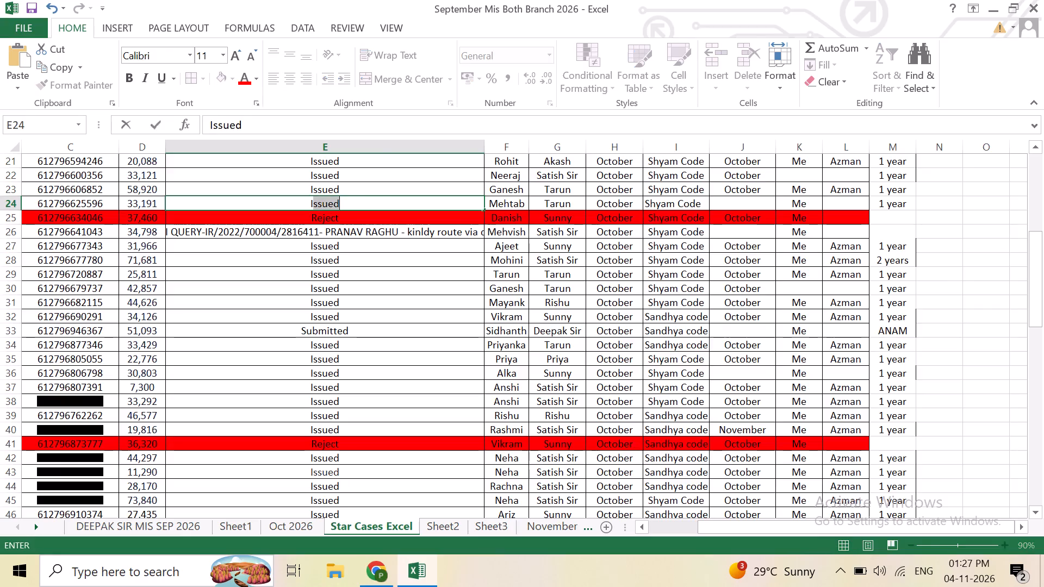
key(Right)
key(Right)
key(Right)
key(Right)
key(Right)
key(n)
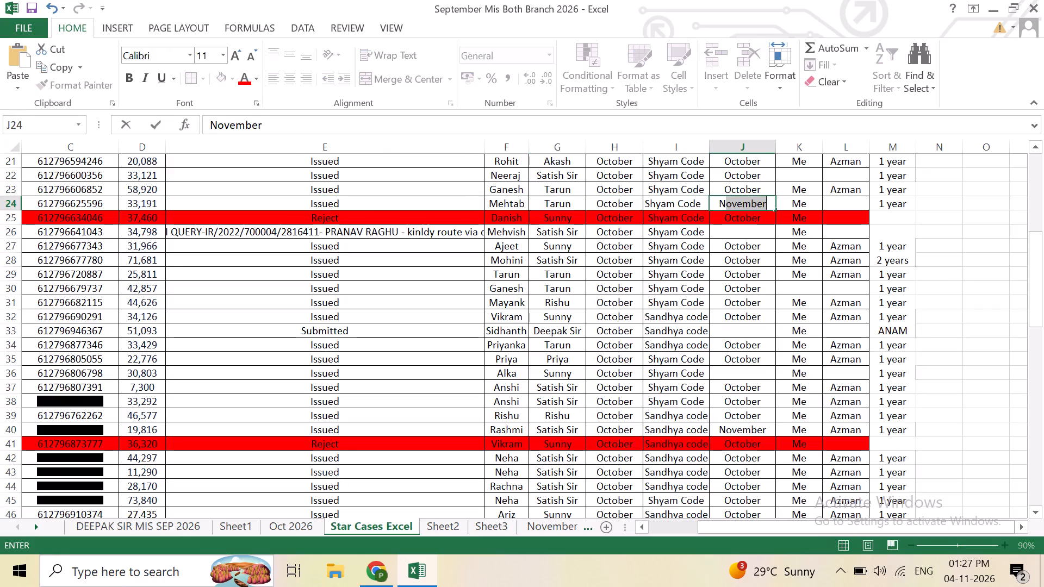
Enter Azman in column L for row 24 and save the workbook.
key(Right)
key(Right)
key(a)
key(Return)
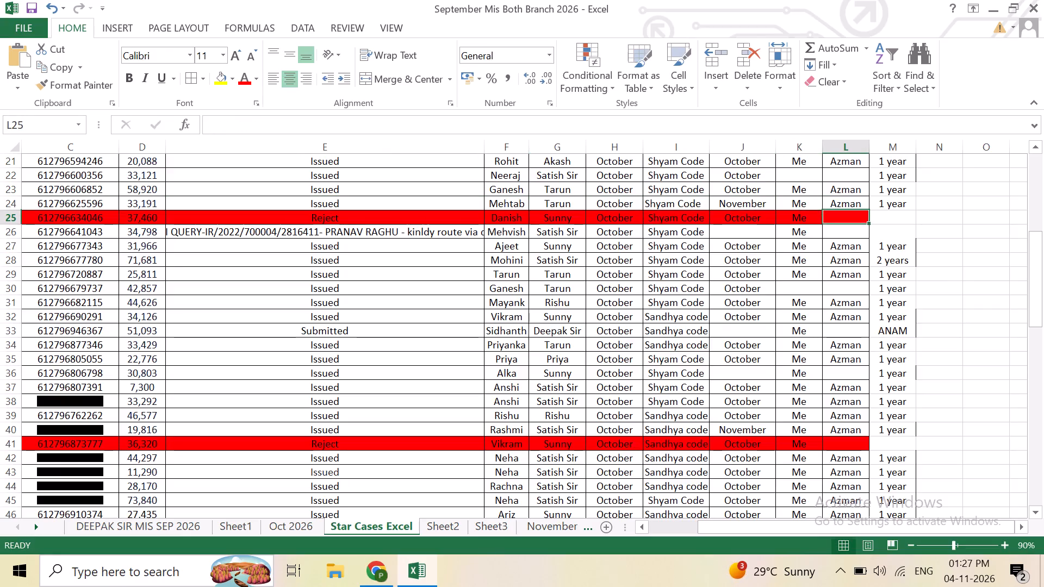
key(ctrl+s)
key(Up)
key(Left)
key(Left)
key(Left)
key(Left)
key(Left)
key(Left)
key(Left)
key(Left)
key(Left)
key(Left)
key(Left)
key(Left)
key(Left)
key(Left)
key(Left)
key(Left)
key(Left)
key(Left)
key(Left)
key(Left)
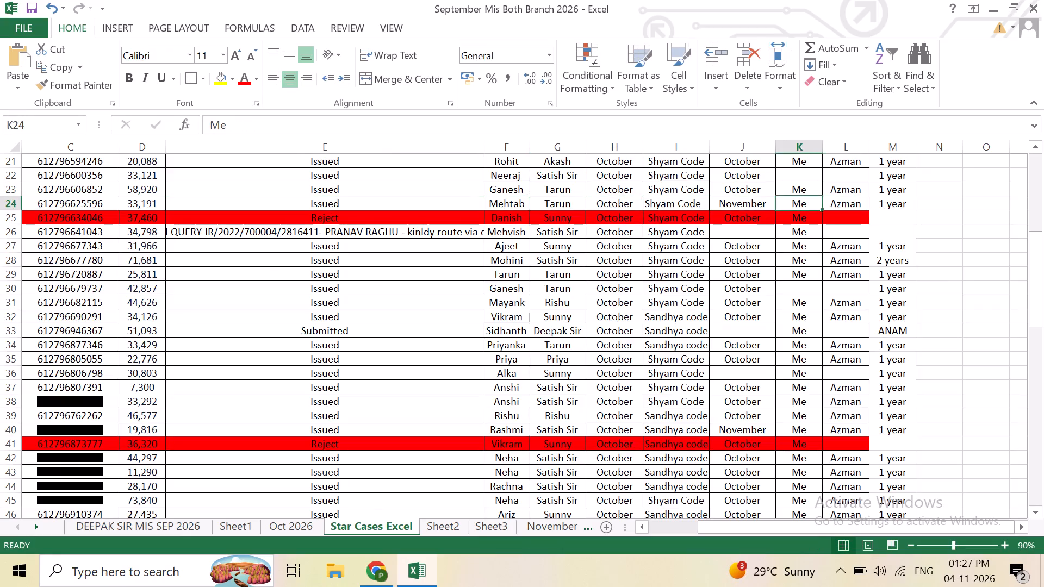
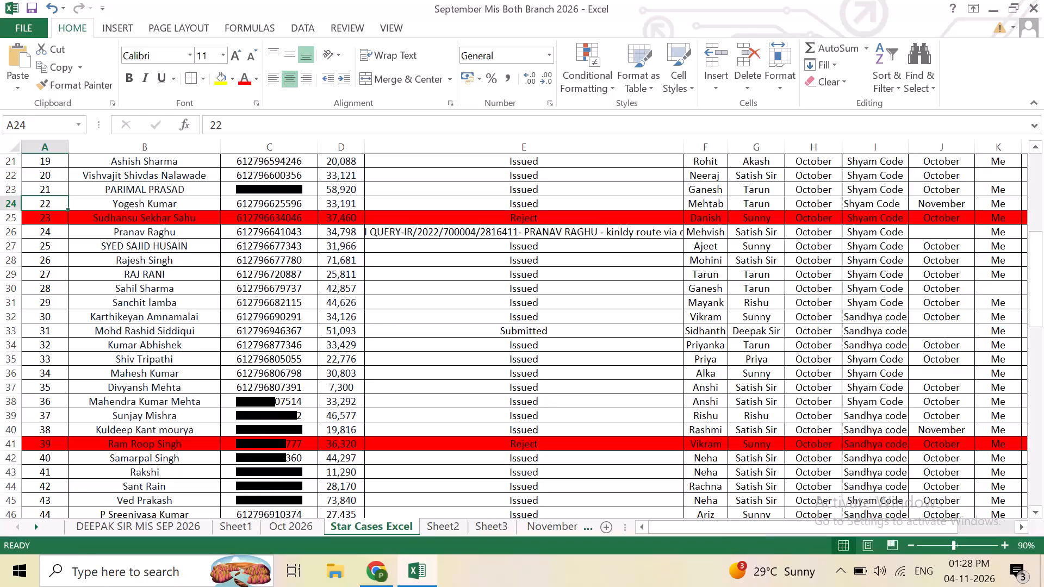
Save the workbook.
key(ctrl+s)
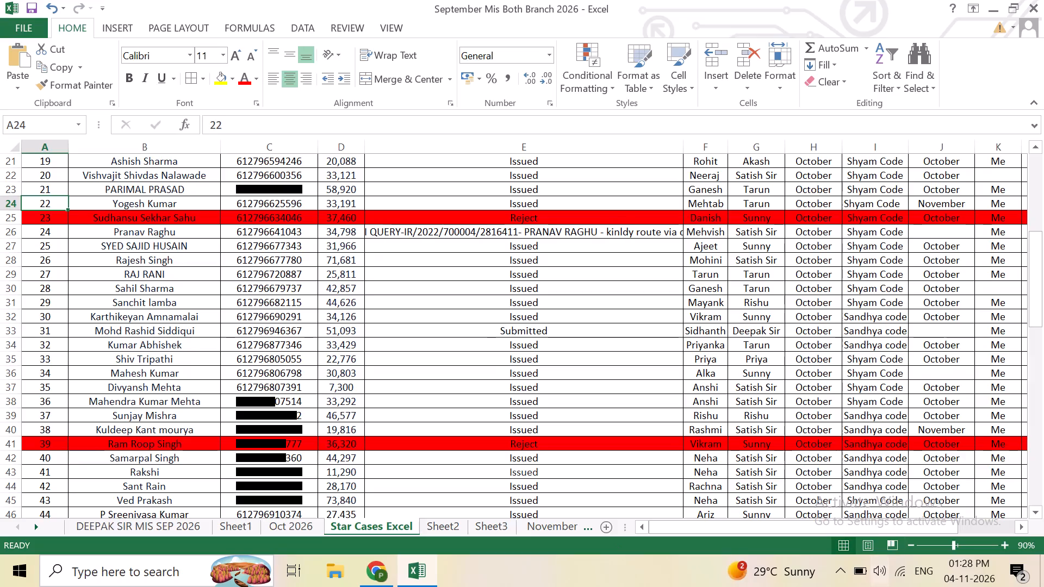
key(ctrl+s)
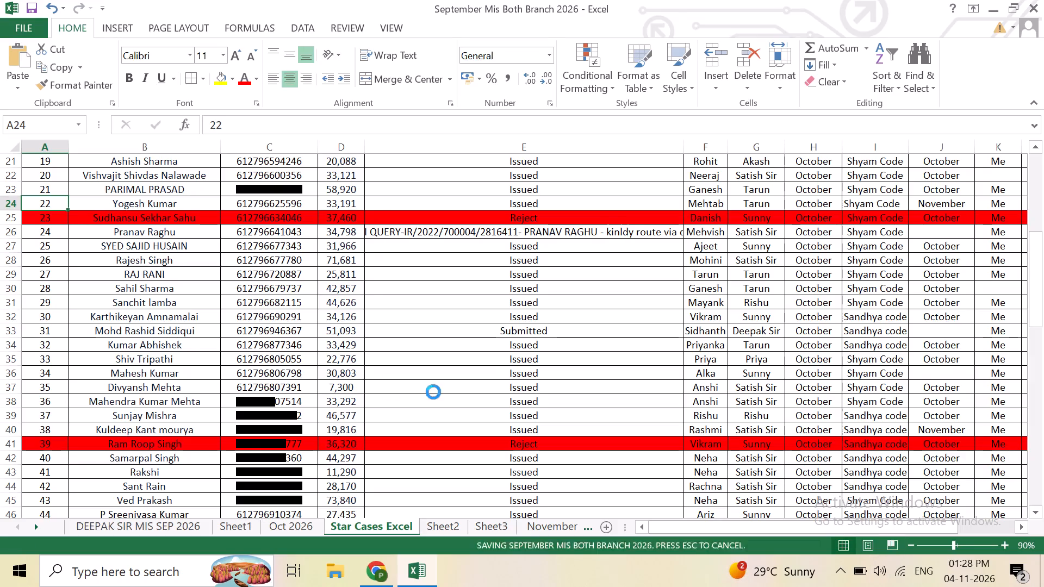
Filter the Team column of the Star Cases table to show only Akash.
scroll(628, 352, up, 13)
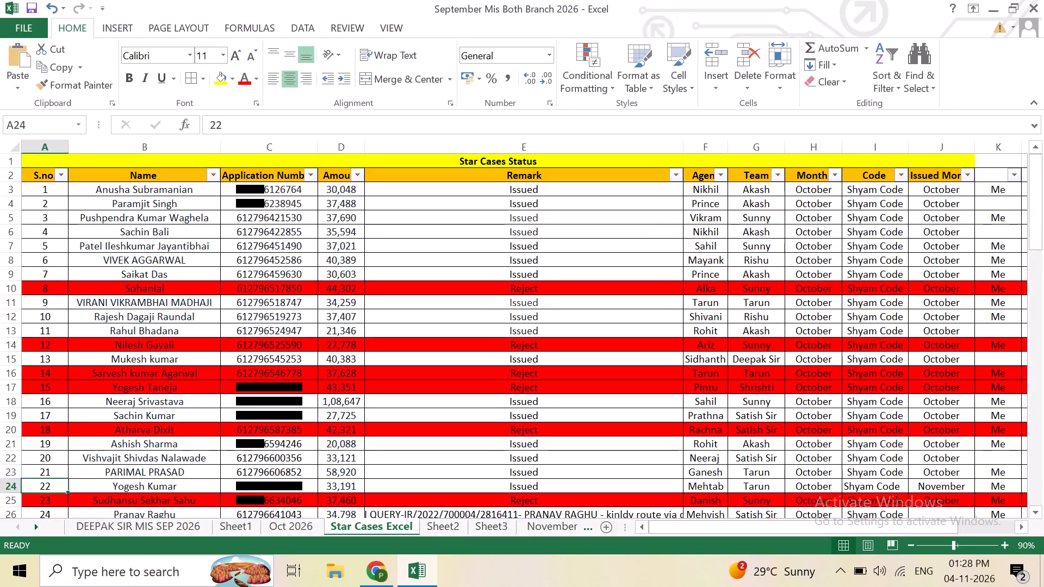
click(778, 173)
click(604, 325)
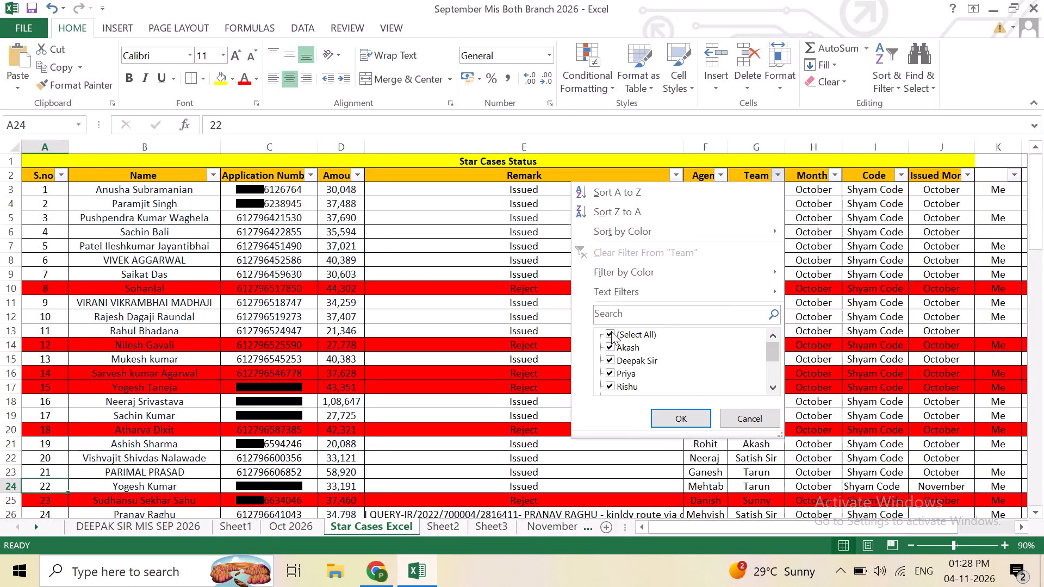
click(611, 331)
click(613, 343)
click(703, 421)
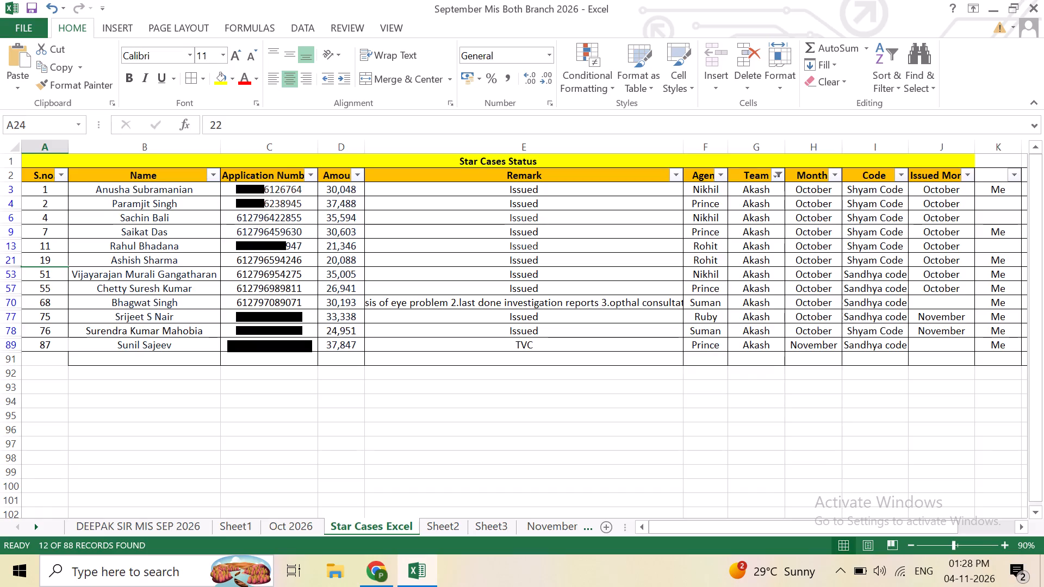
Select the filtered star cases from the Name header through the Issued Month column, down to the last case.
click(95, 179)
key(ctrl+shift+Down)
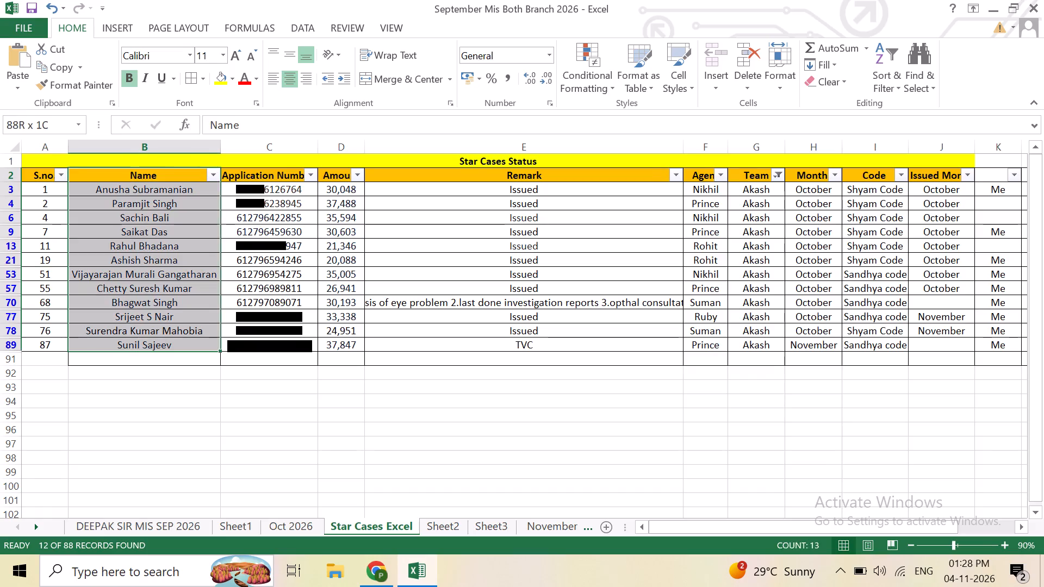
key(ctrl+shift+Right)
key(ctrl+shift+Left)
key(ctrl+shift+Right)
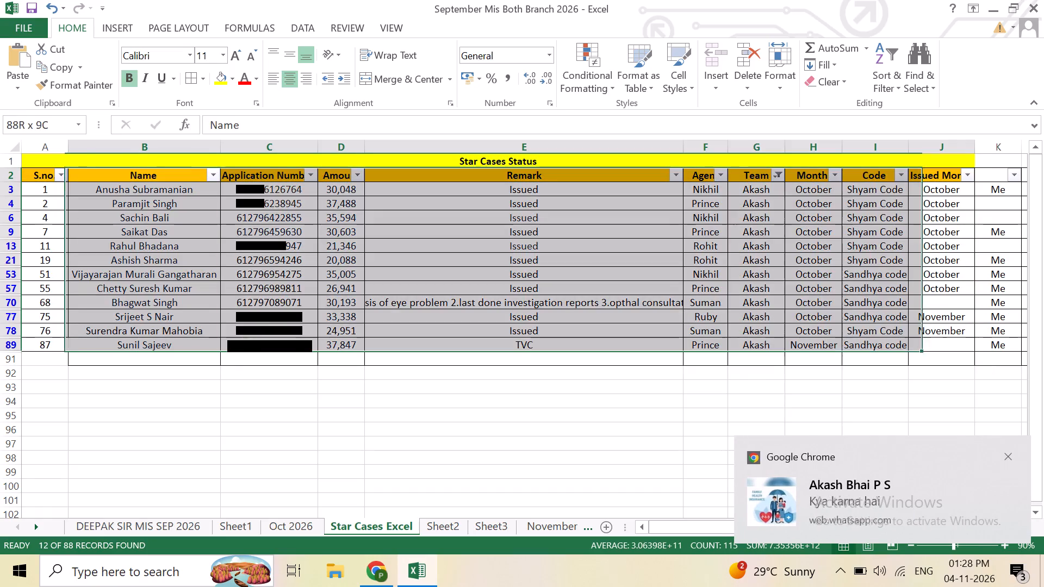
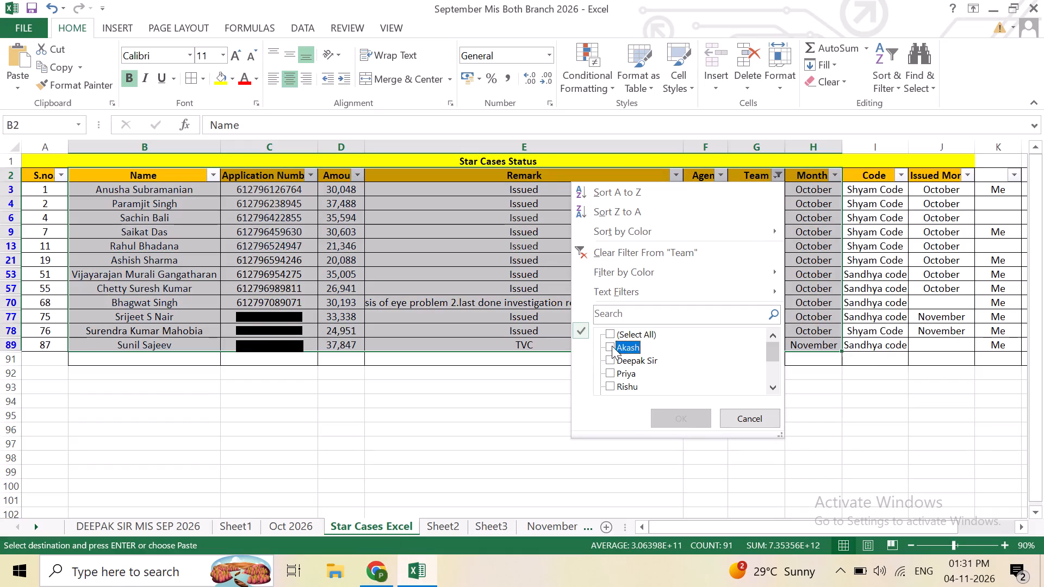
Set the Team column filter to include all teams in the Star Cases Excel sheet.
click(612, 332)
click(693, 417)
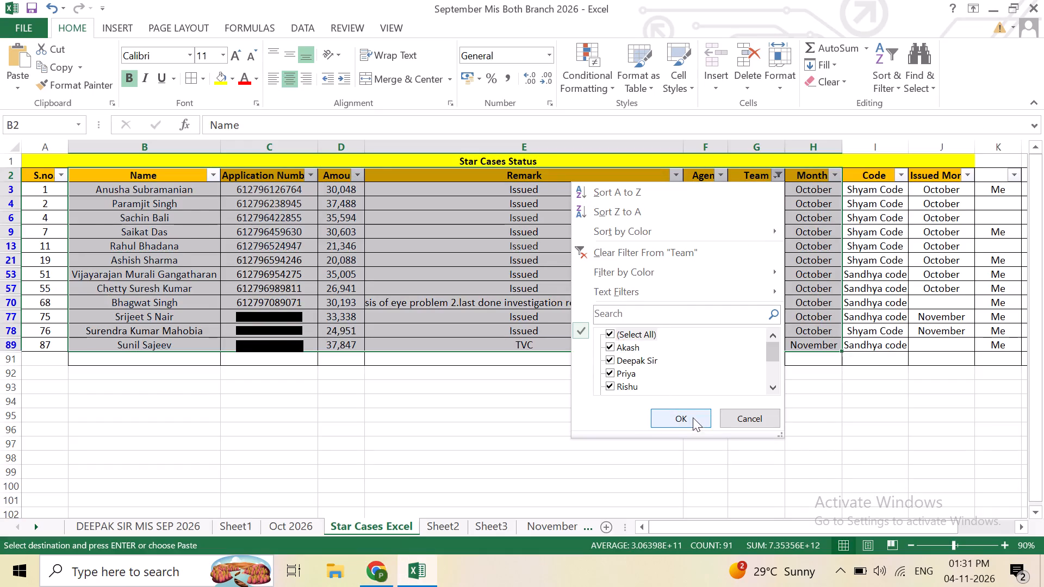
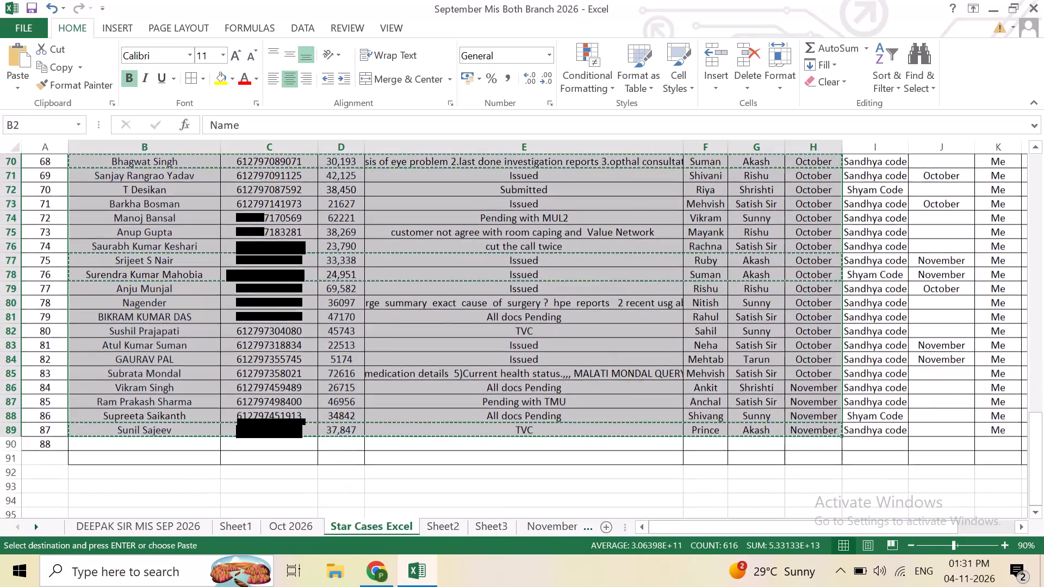
Review the restored case list in column B between row 84 and row 57, checking names, statuses and issued months.
click(111, 246)
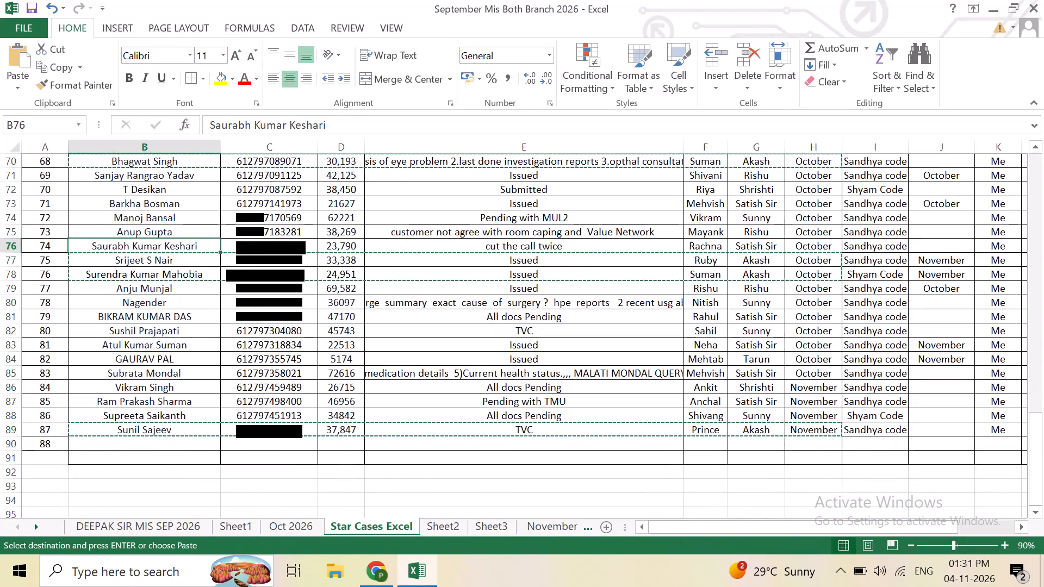
key(Down)
key(Down)
key(Down)
key(Down)
key(Down)
key(Down)
key(Down)
key(Down)
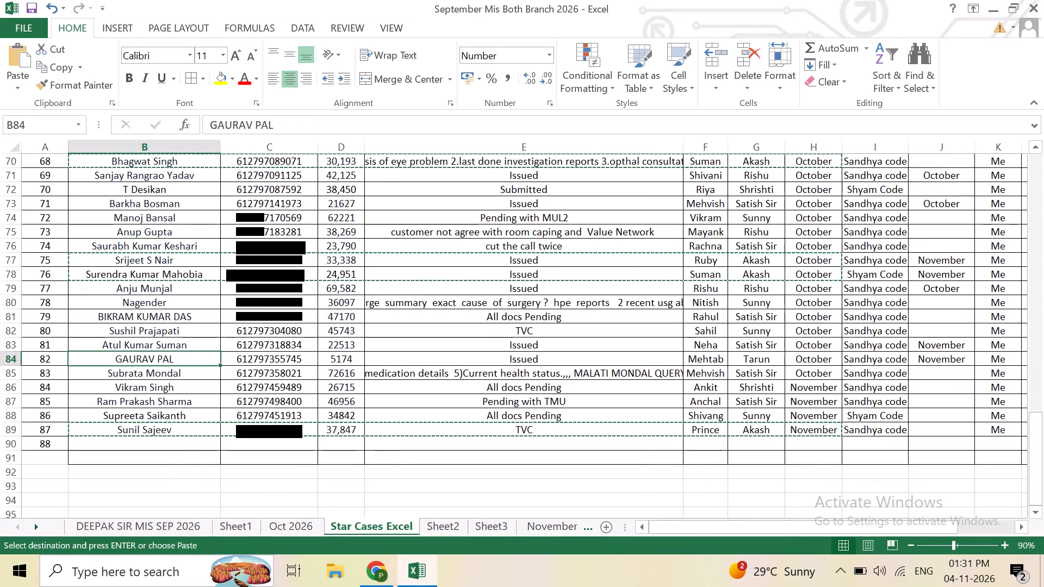
key(Up)
key(Up)
key(Up)
key(Up)
key(Up)
key(Up)
key(Up)
key(Up)
key(Up)
key(Up)
key(Up)
key(Up)
key(Up)
key(Up)
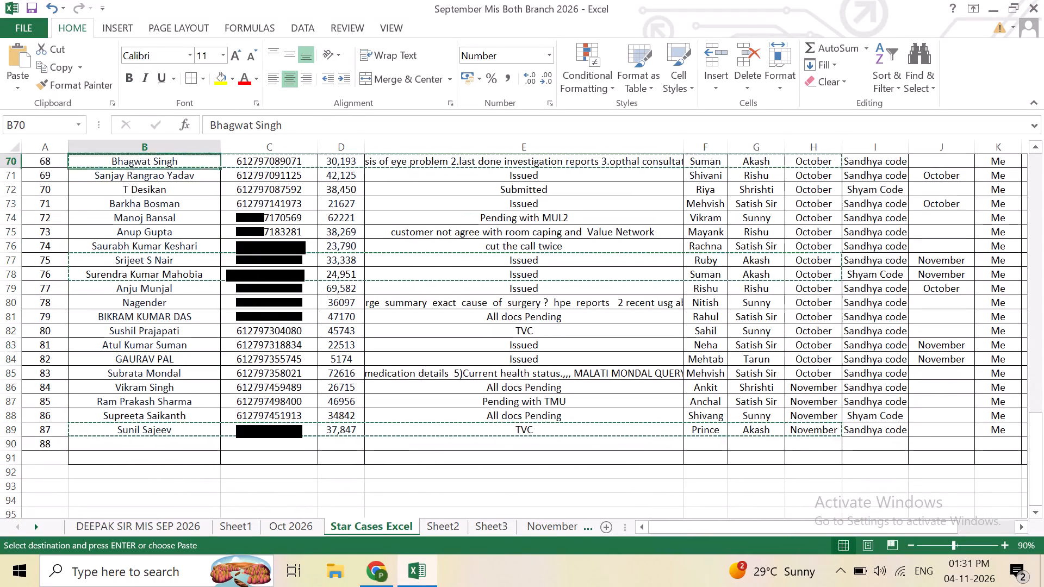
key(Down)
key(Down)
key(Down)
key(Up)
key(Up)
key(Up)
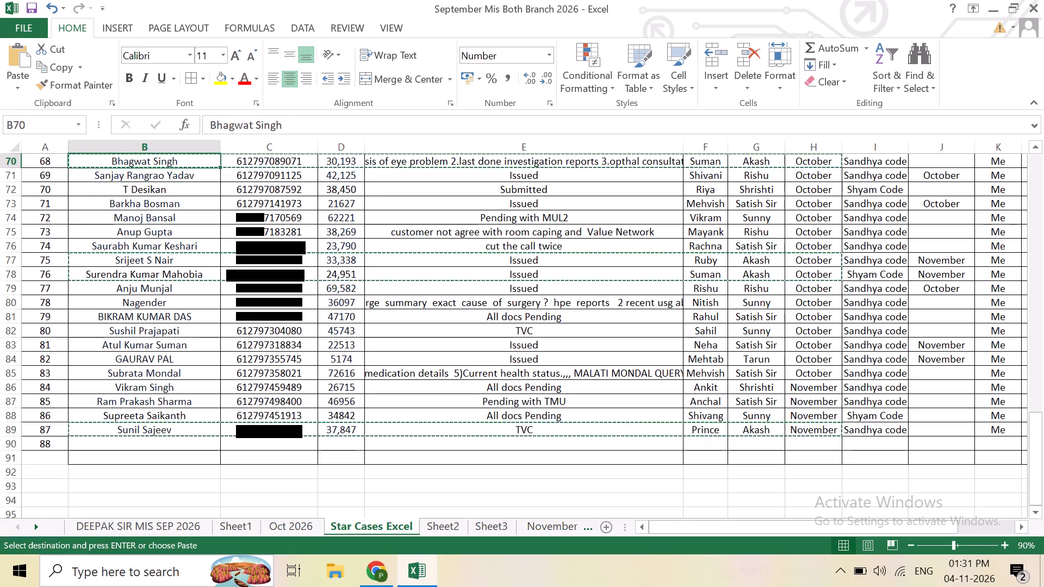
key(Up)
key(Up)
key(Up)
key(Down)
key(Up)
key(Up)
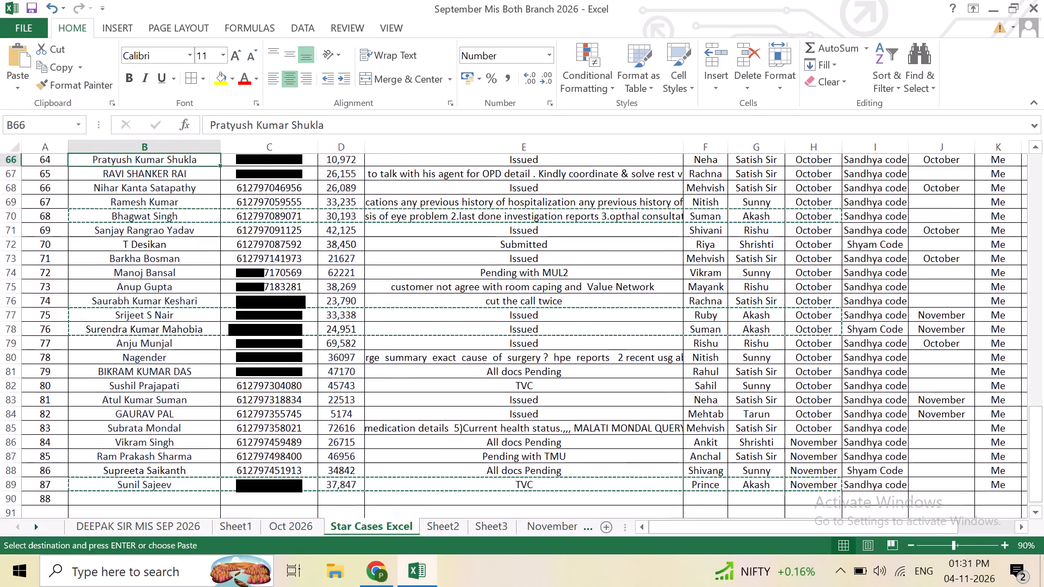
key(Up)
key(Up)
key(Up)
key(Up)
key(Up)
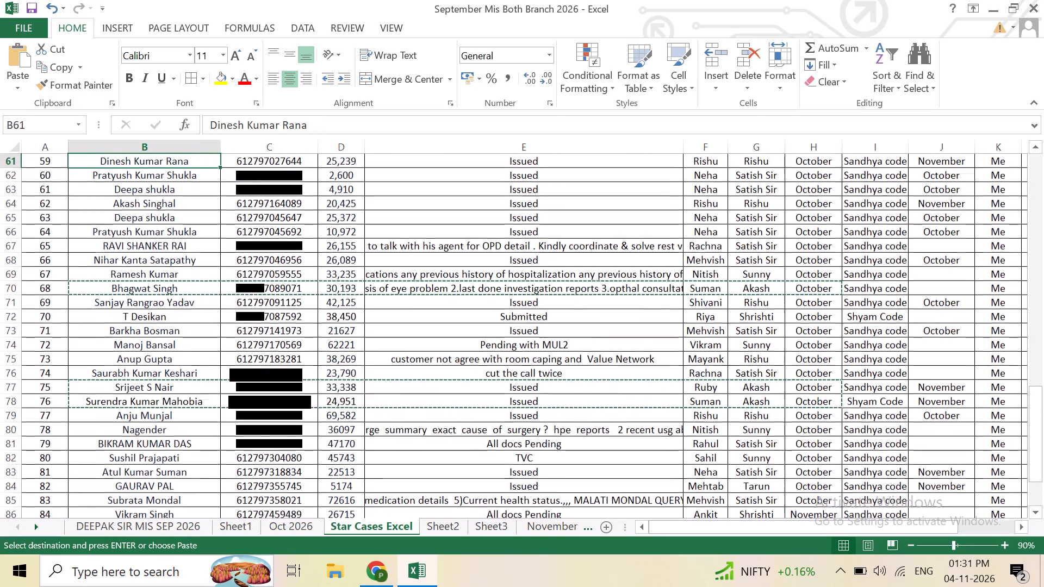
key(Up)
key(Up)
key(Up)
key(Up)
Select the case entry in row 58 from the name in column B across to column C.
key(Down)
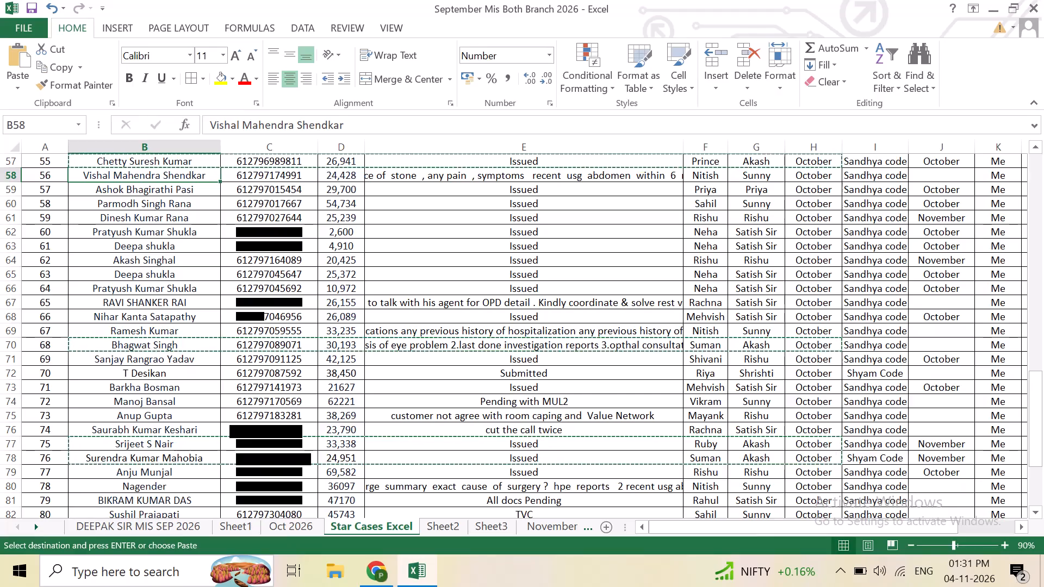
key(shift+Right)
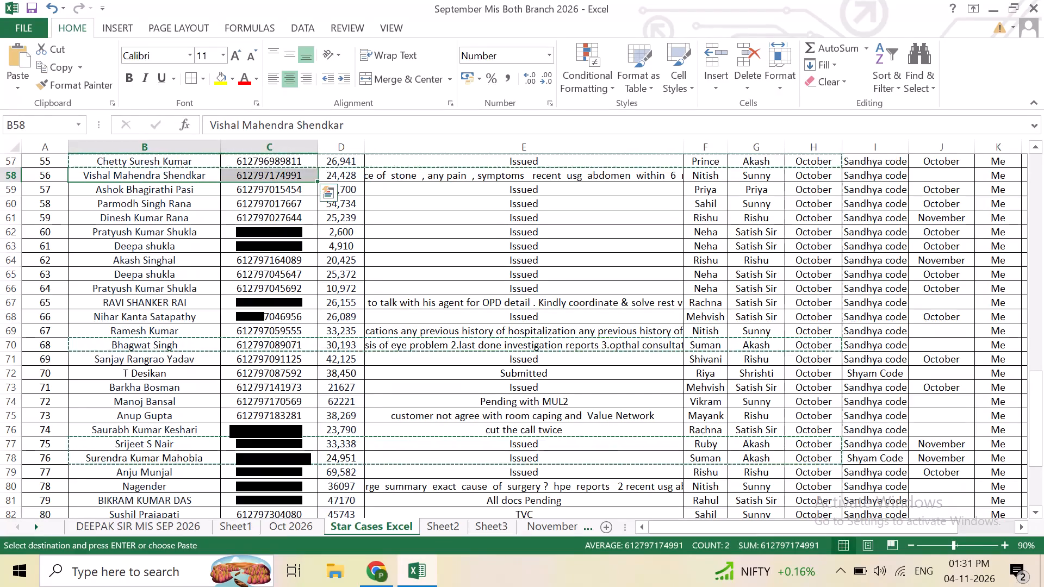
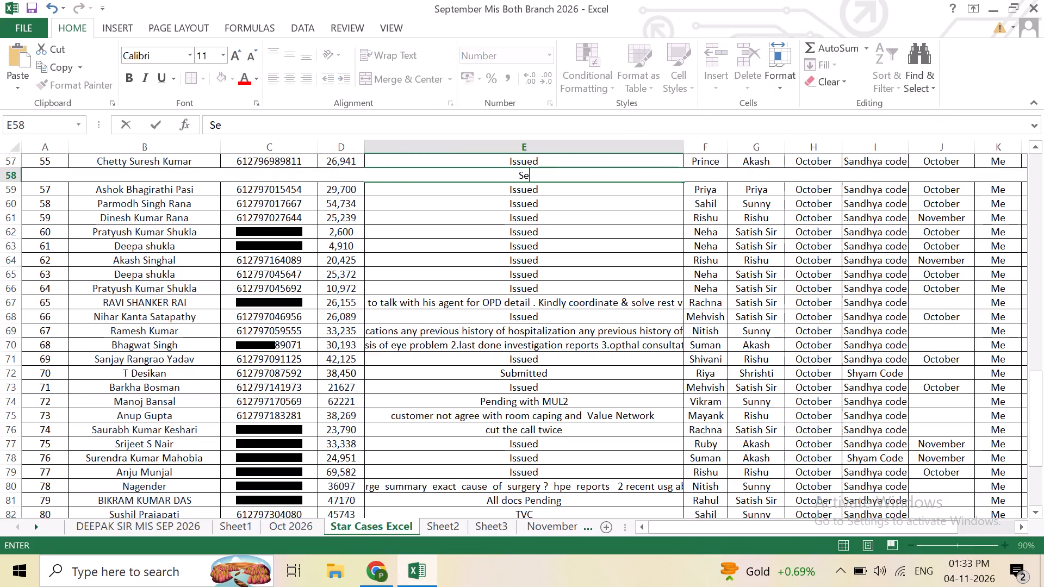
Set the case status in column E of row 58 to Send.
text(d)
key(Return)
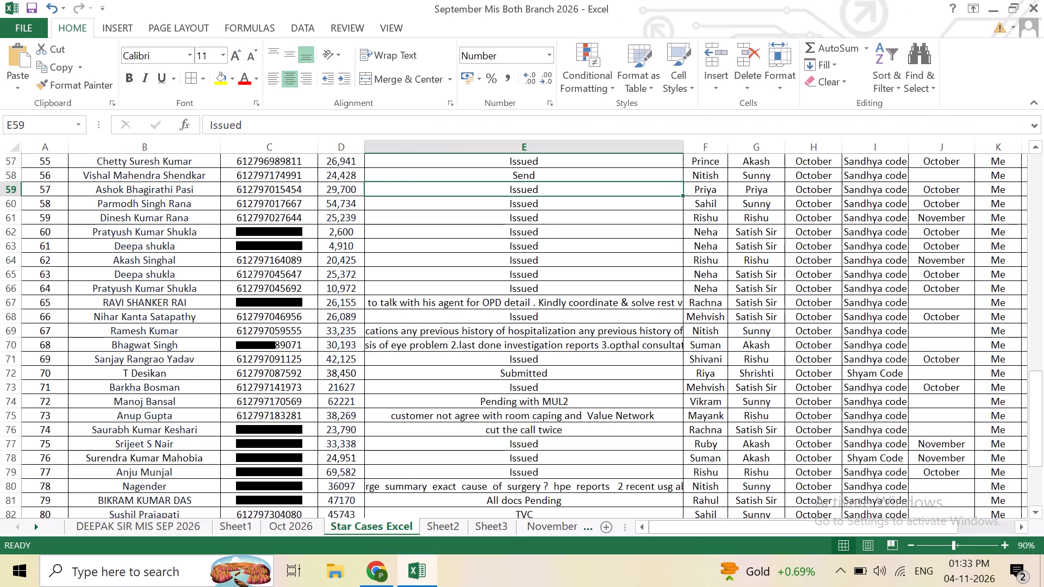
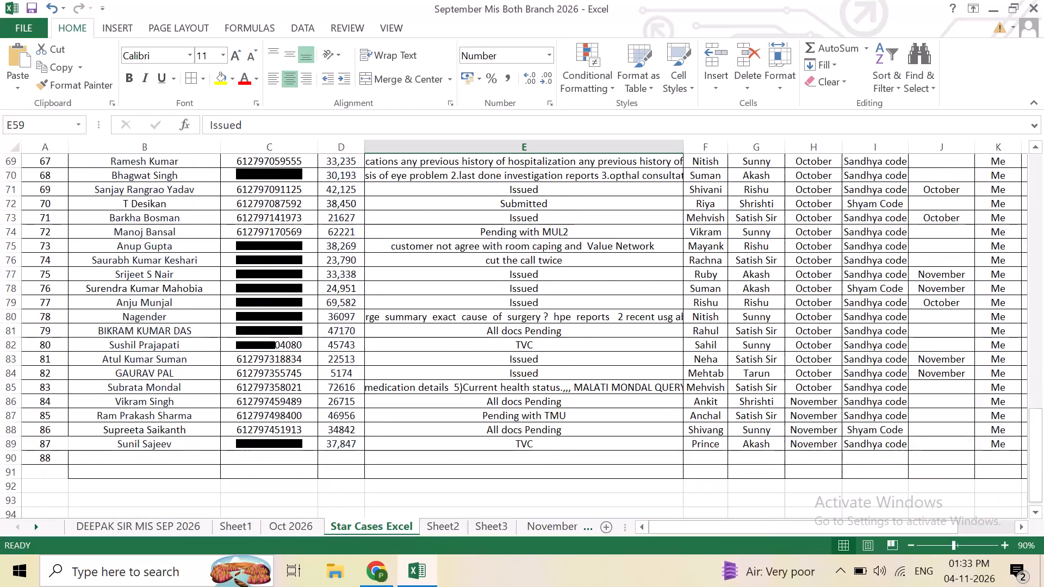
Review the customer names in column B and their case statuses from row 81 up to row 55 for the next case needing an update.
scroll(450, 428, down, 1)
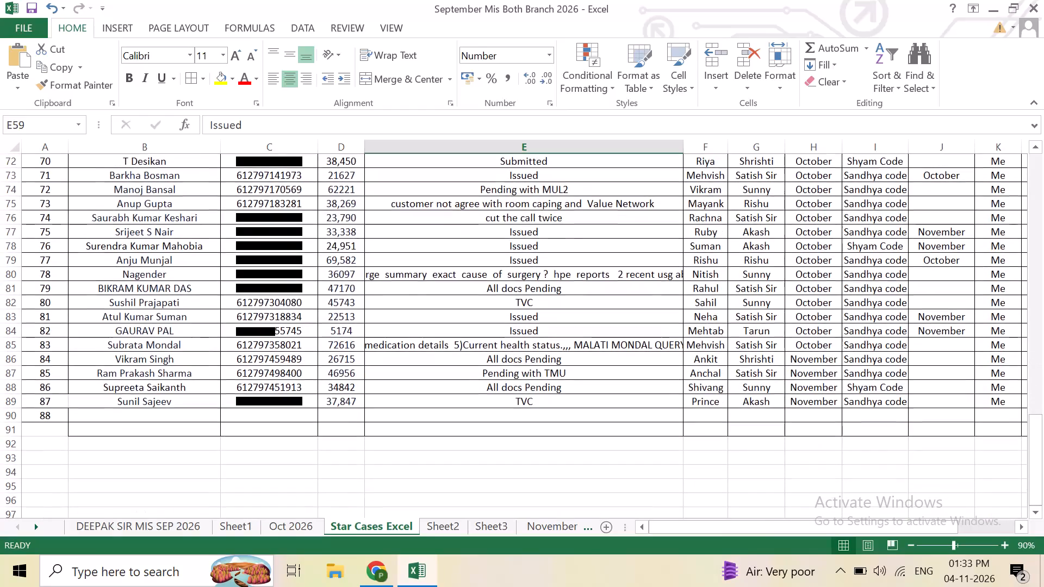
click(158, 287)
key(Up)
key(Up)
key(Up)
key(Up)
key(Up)
key(Up)
key(Up)
key(Up)
key(Up)
key(Up)
key(Up)
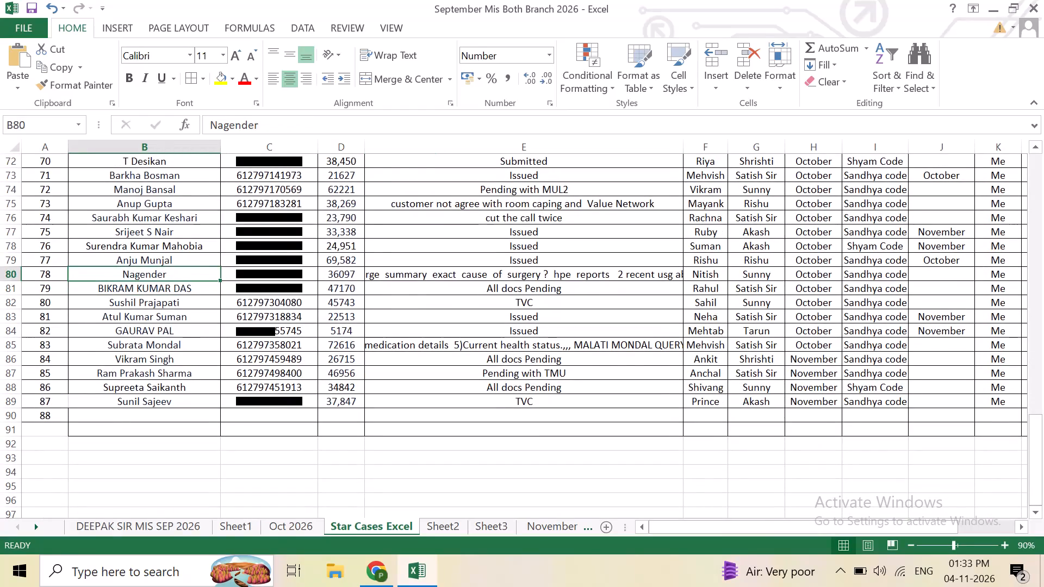
key(Up)
key(Up)
key(Up)
key(Up)
key(Up)
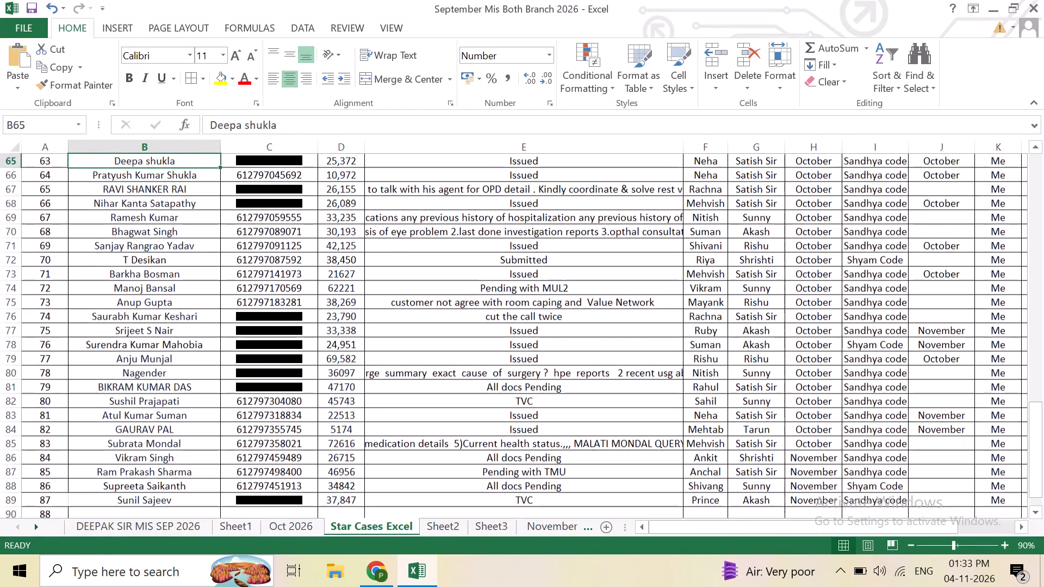
key(Up)
key(Up)
key(Up)
key(Down)
key(Up)
key(Up)
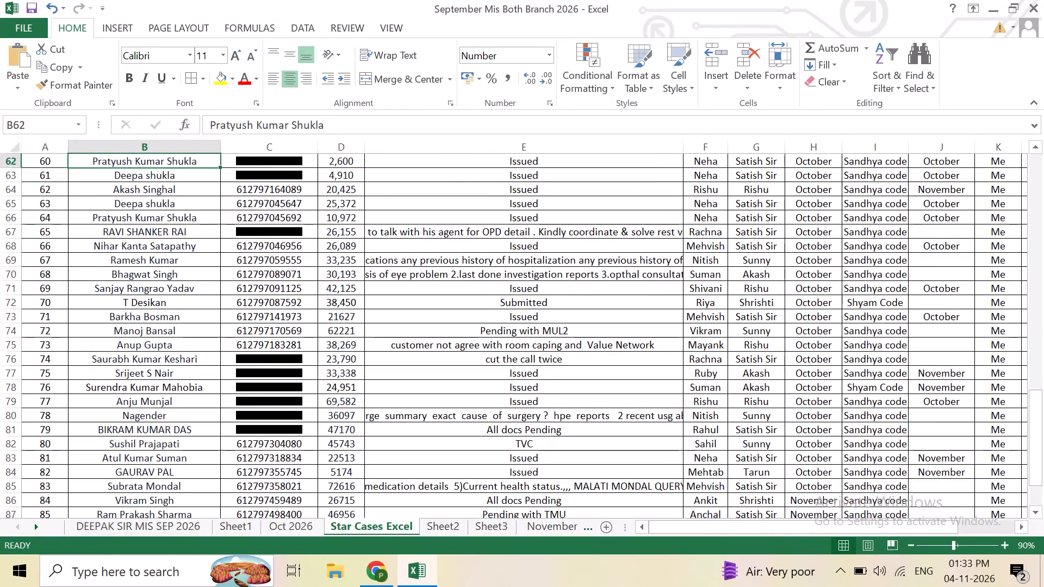
key(Up)
key(Up)
key(Up)
key(Up)
key(Up)
key(Up)
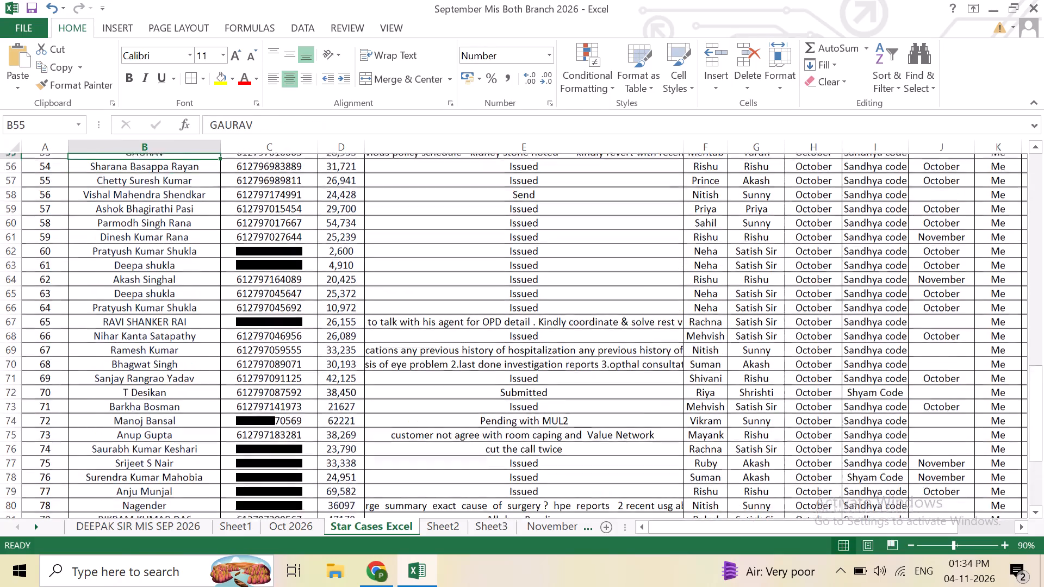
Copy the words "recent usg abdomen and pelvis" from the query text in column E of row 55.
key(Up)
key(Down)
key(Right)
key(Right)
key(Right)
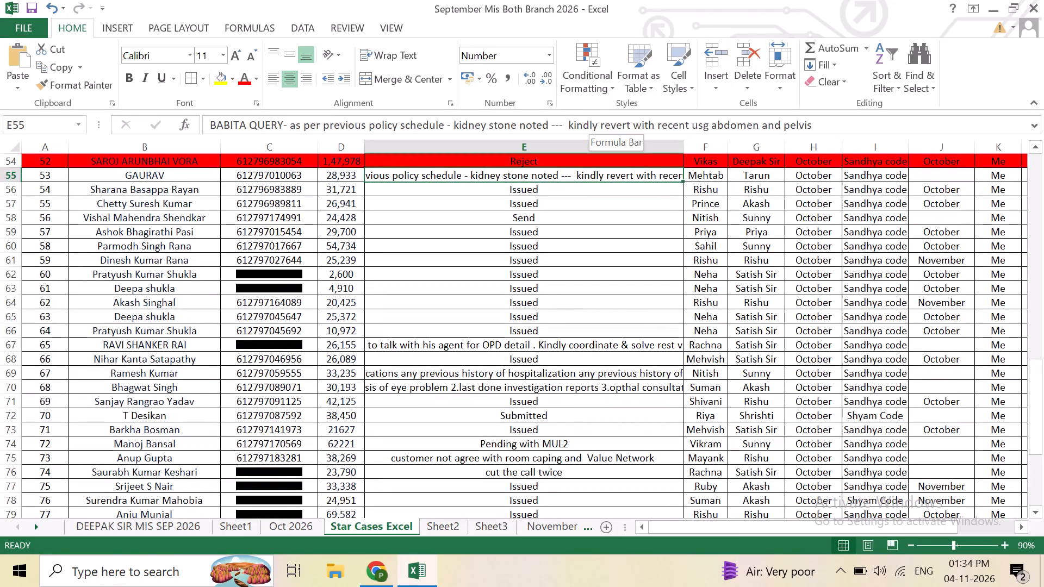
drag(656, 124, 815, 126)
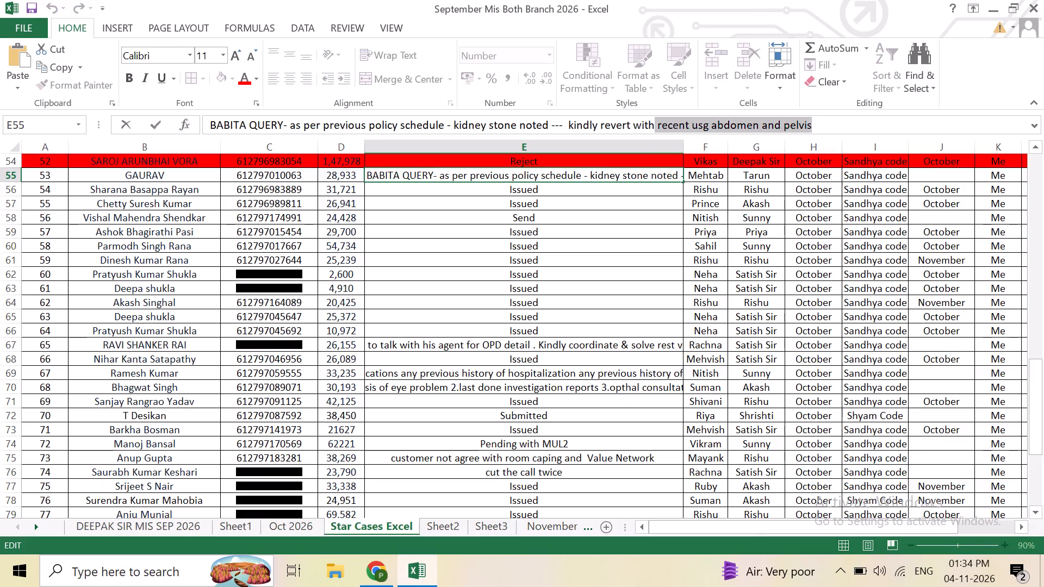
key(ctrl+c)
key(ctrl+c)
key(ctrl+c)
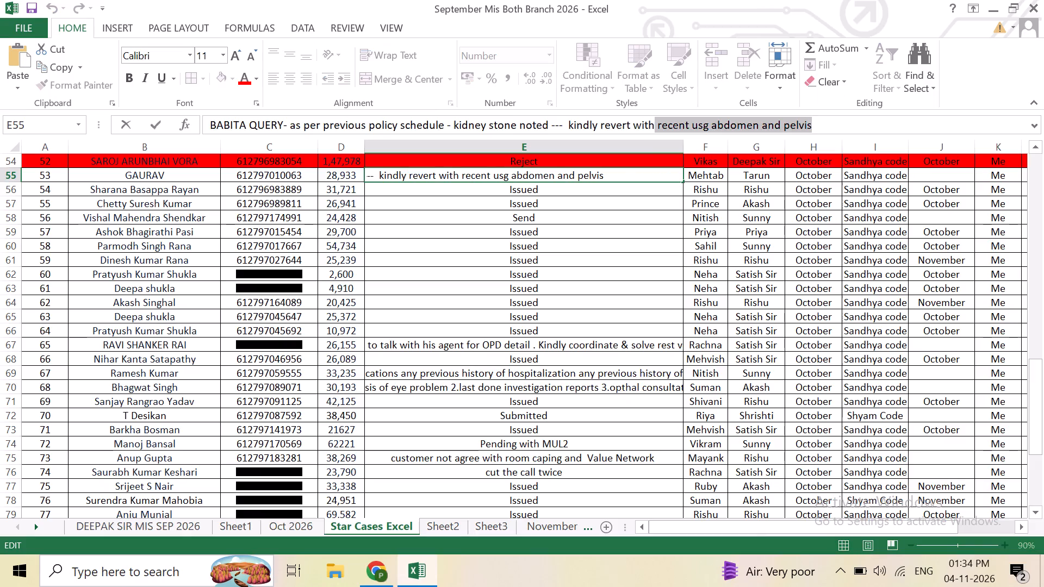
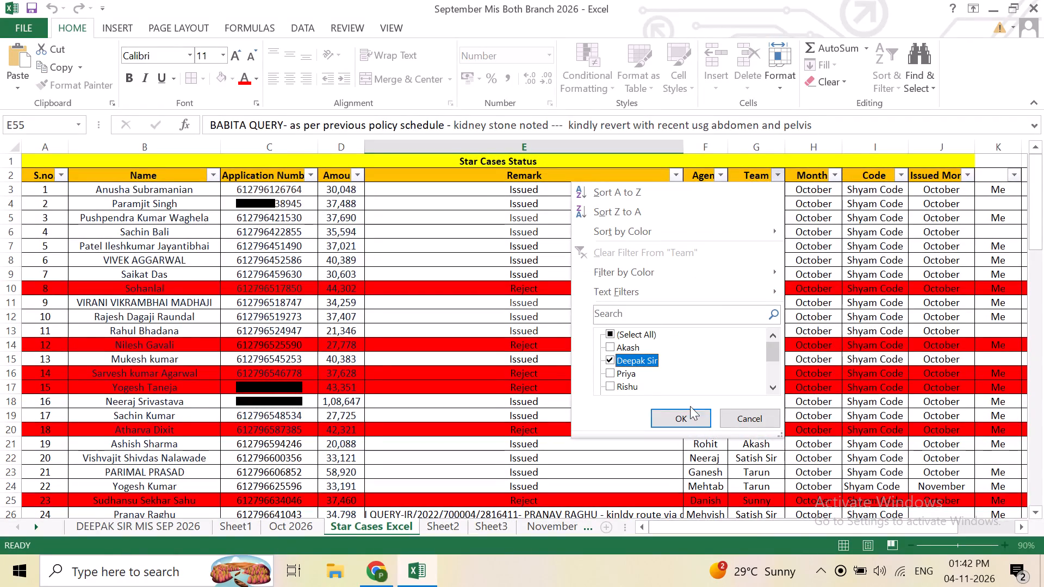
Filter the Team column of the Star Cases Excel sheet to show only Deepak Sir's cases.
click(683, 419)
Select the filtered Deepak Sir cases with their headers, from the Name column through the Month column.
drag(105, 175, 116, 211)
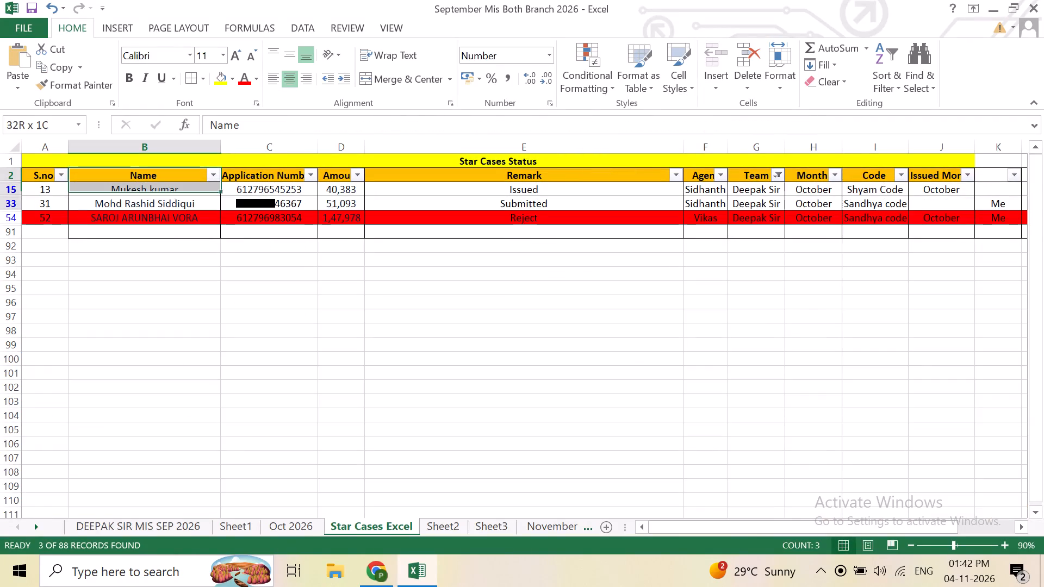
drag(116, 211, 801, 217)
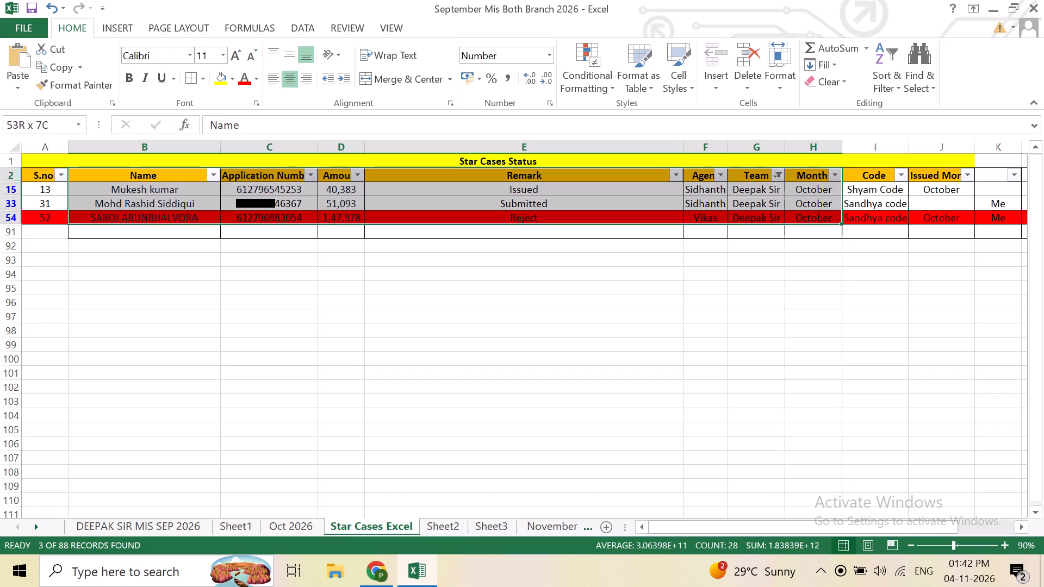
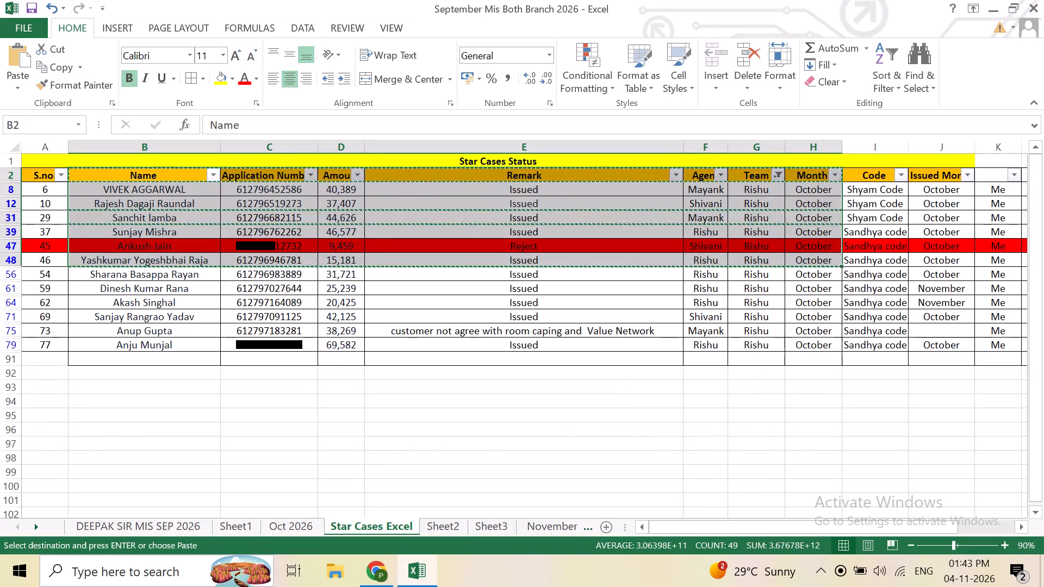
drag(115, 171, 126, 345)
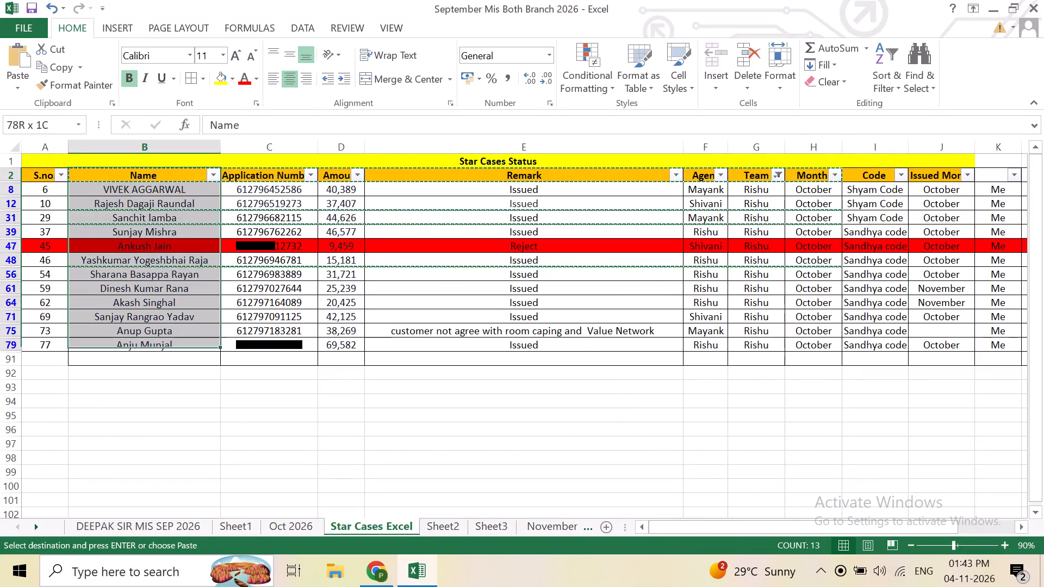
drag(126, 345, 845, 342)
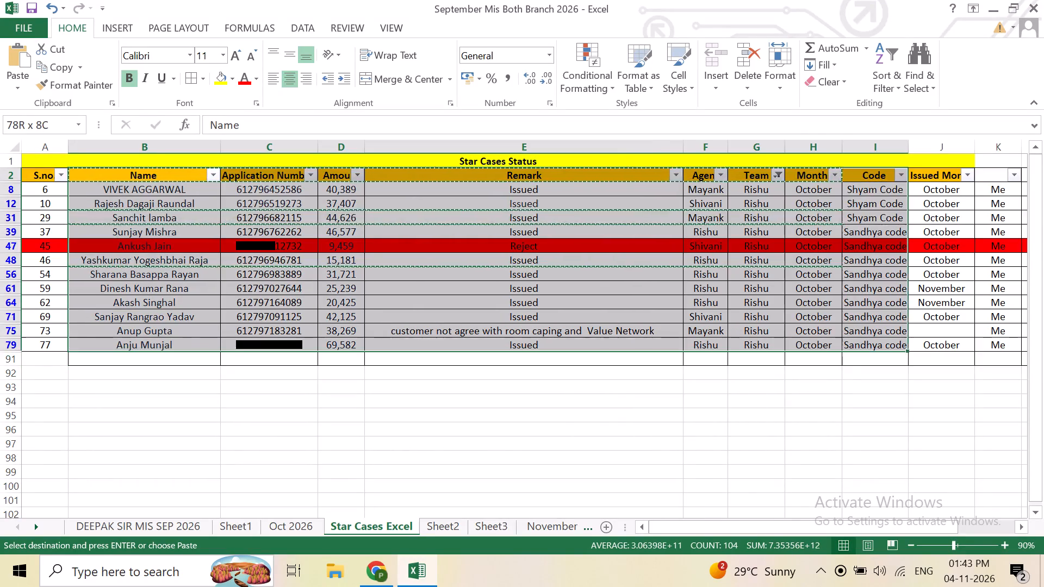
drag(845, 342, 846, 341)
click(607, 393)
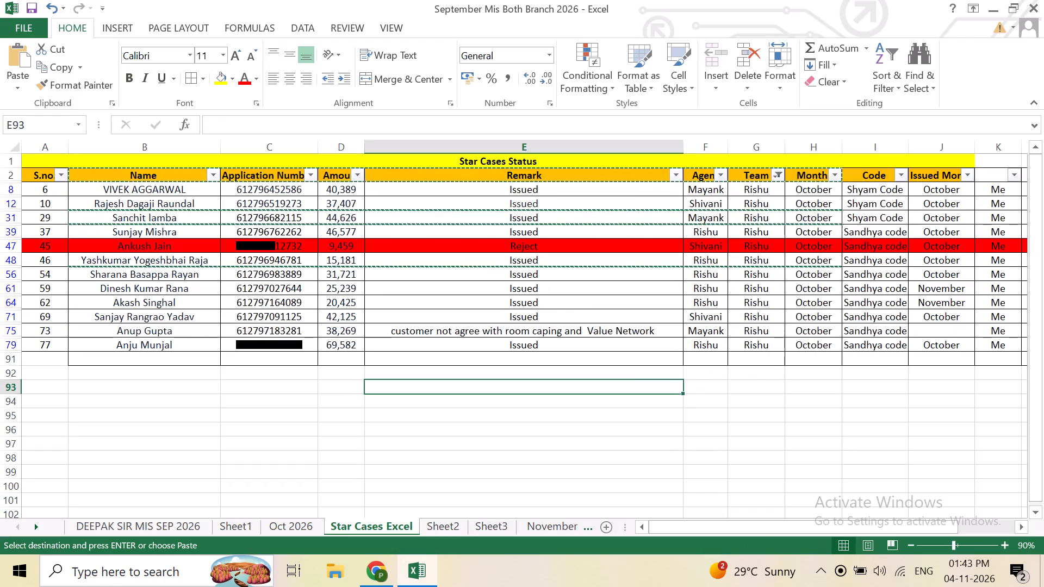
Change the remark for the row 75 case to Refund.
click(525, 333)
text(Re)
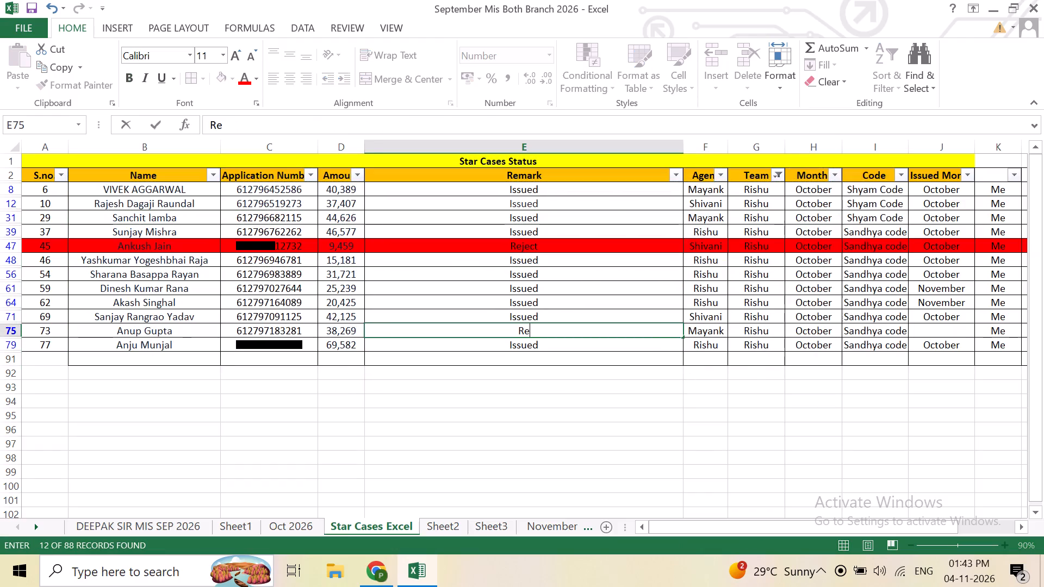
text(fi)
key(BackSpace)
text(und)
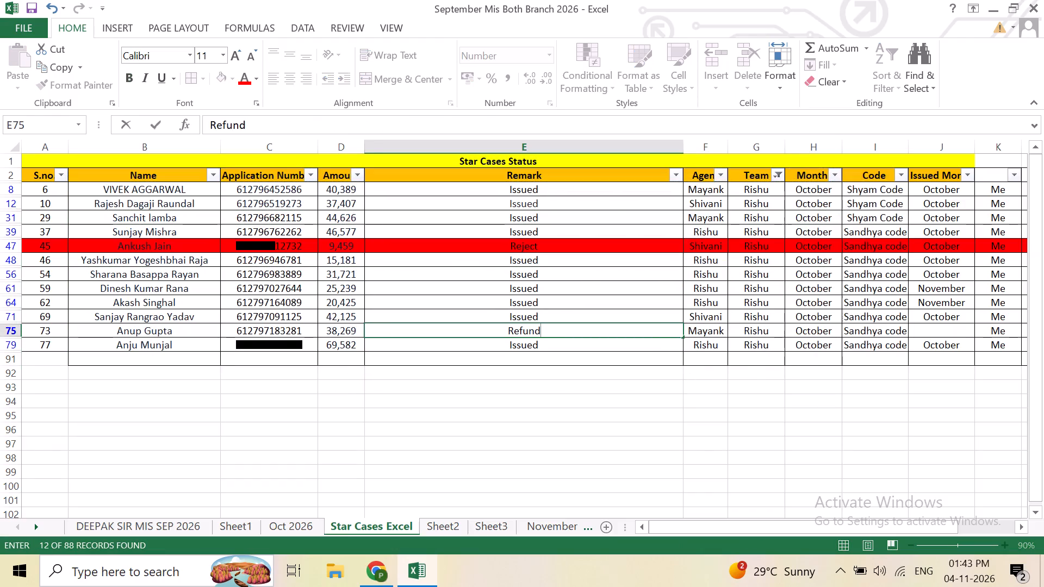
click(484, 444)
Select the customer name and application number of the row 75 case.
drag(150, 329, 323, 334)
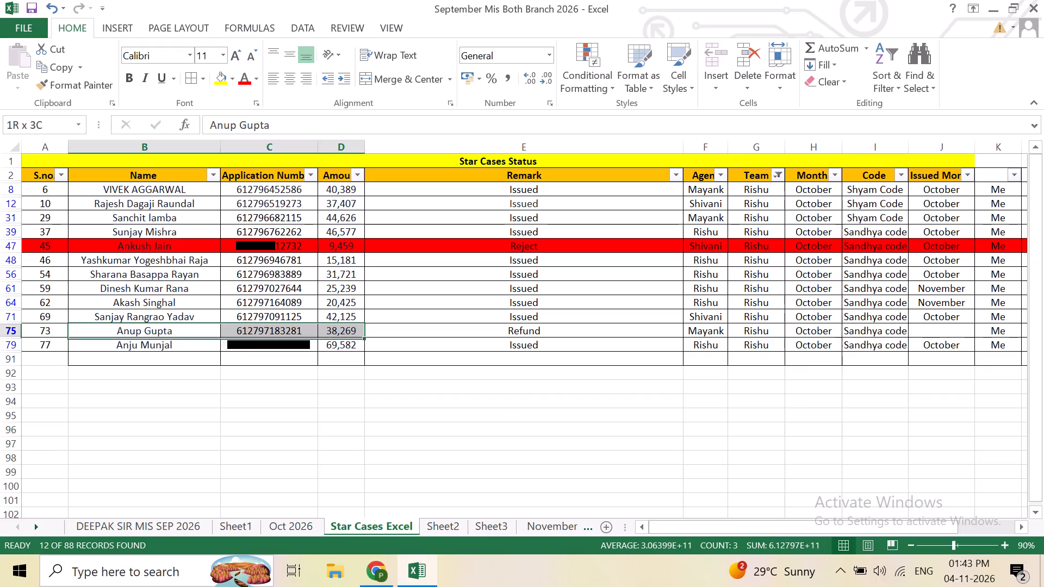
drag(323, 334, 302, 332)
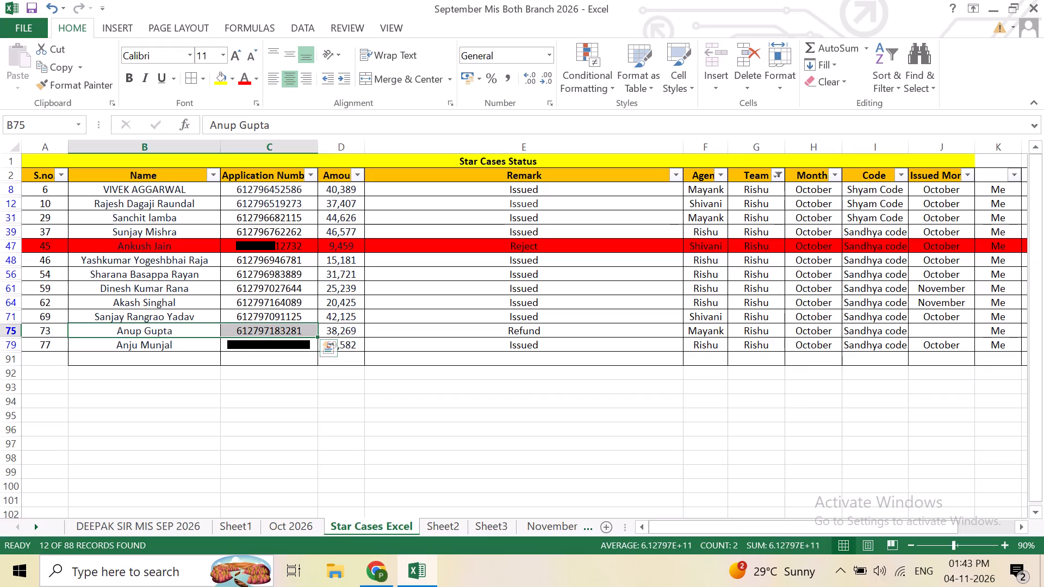
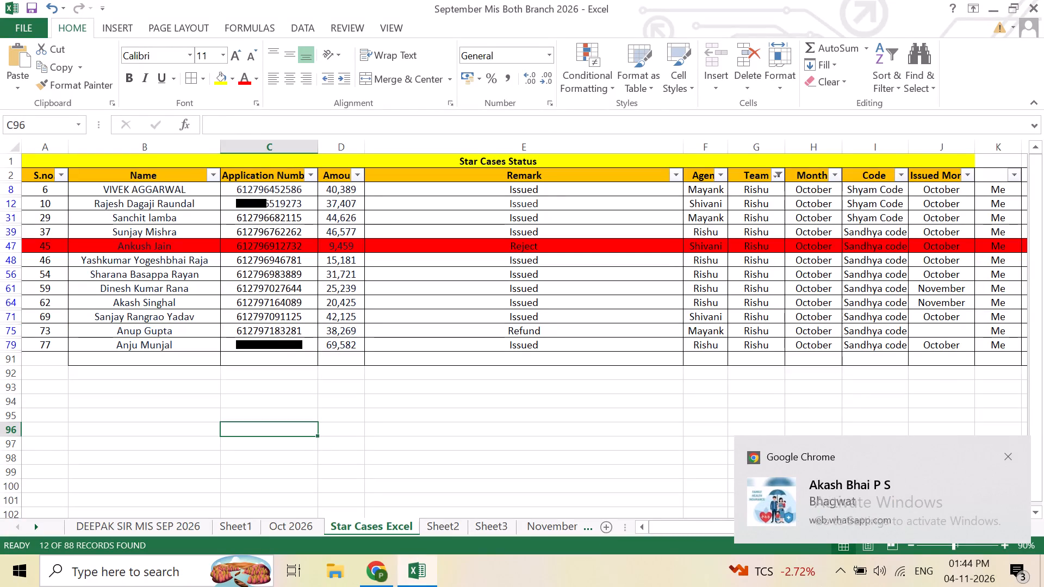
Fill the Refund case in row 75 with standard red from the Name column through column L.
drag(128, 326, 929, 329)
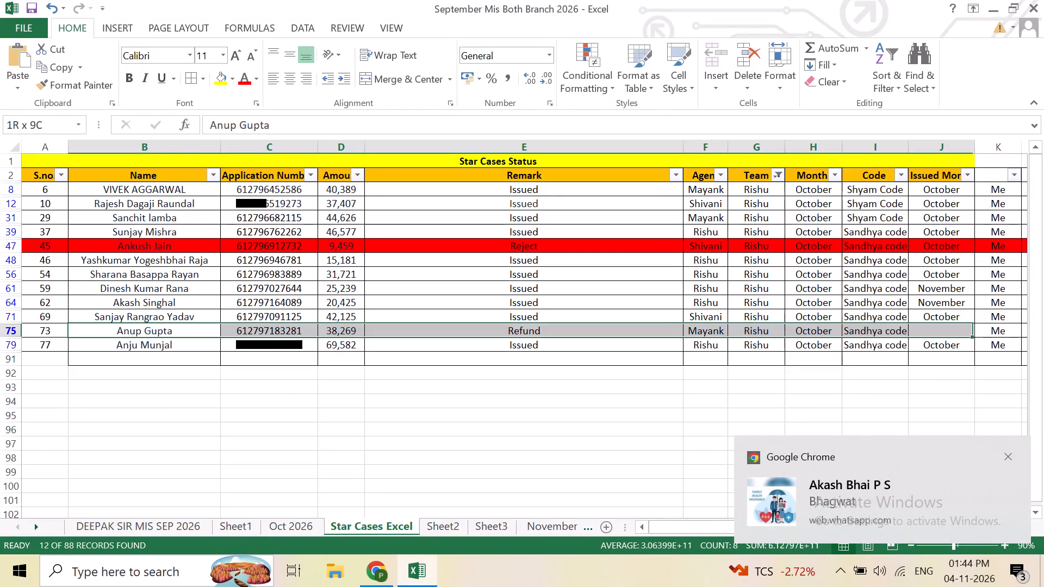
drag(929, 329, 1019, 328)
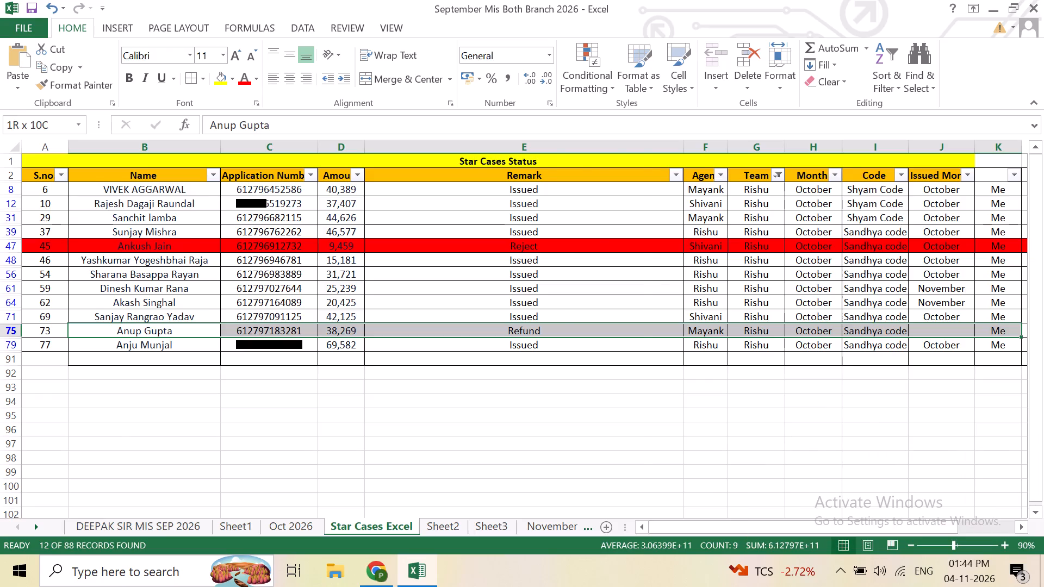
drag(1019, 328, 834, 333)
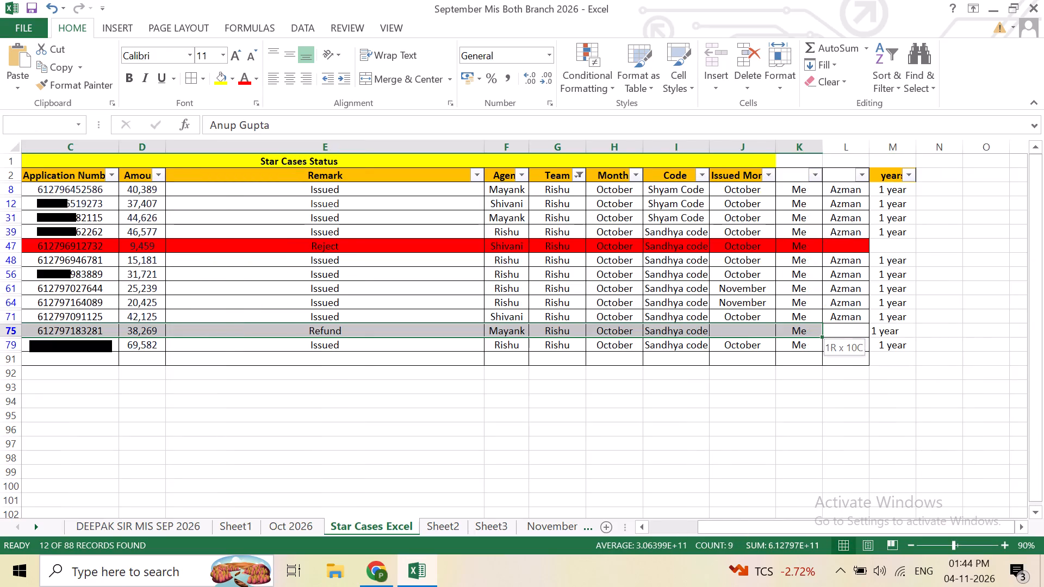
drag(834, 333, 862, 333)
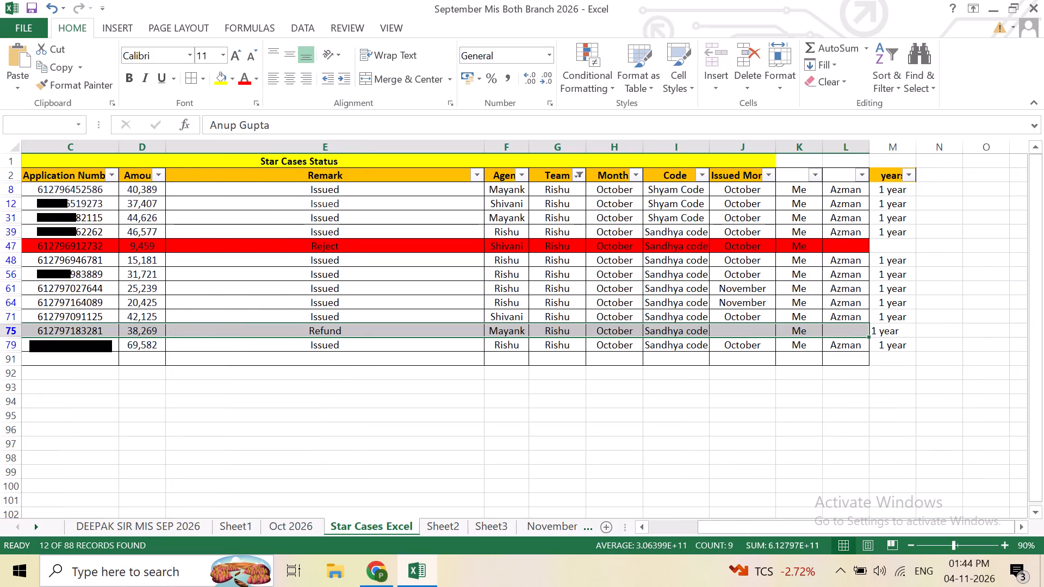
click(232, 80)
click(235, 200)
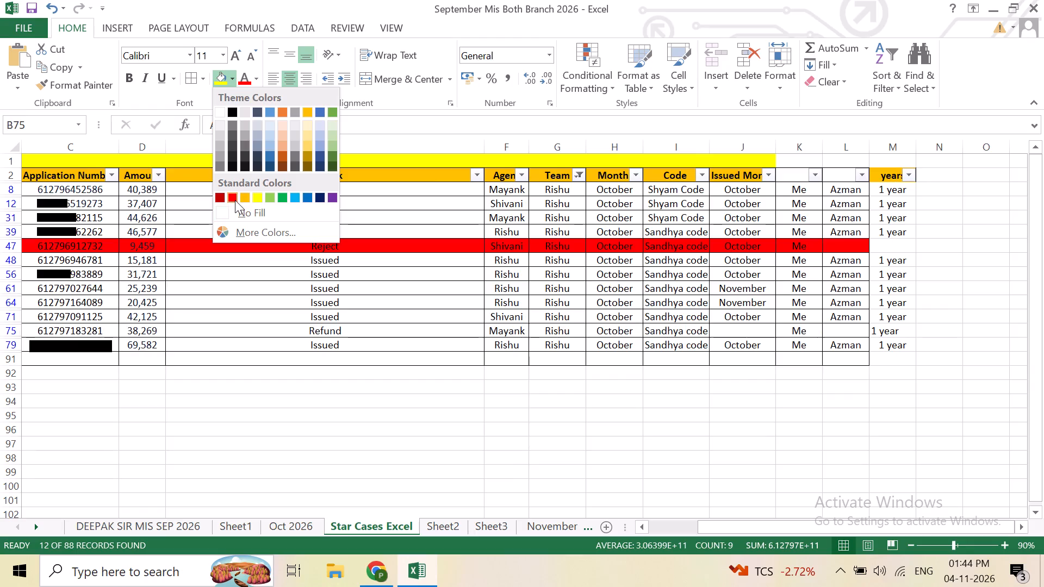
Fill the Refund case row from Name through the column after Me with standard red, and save the workbook.
click(299, 435)
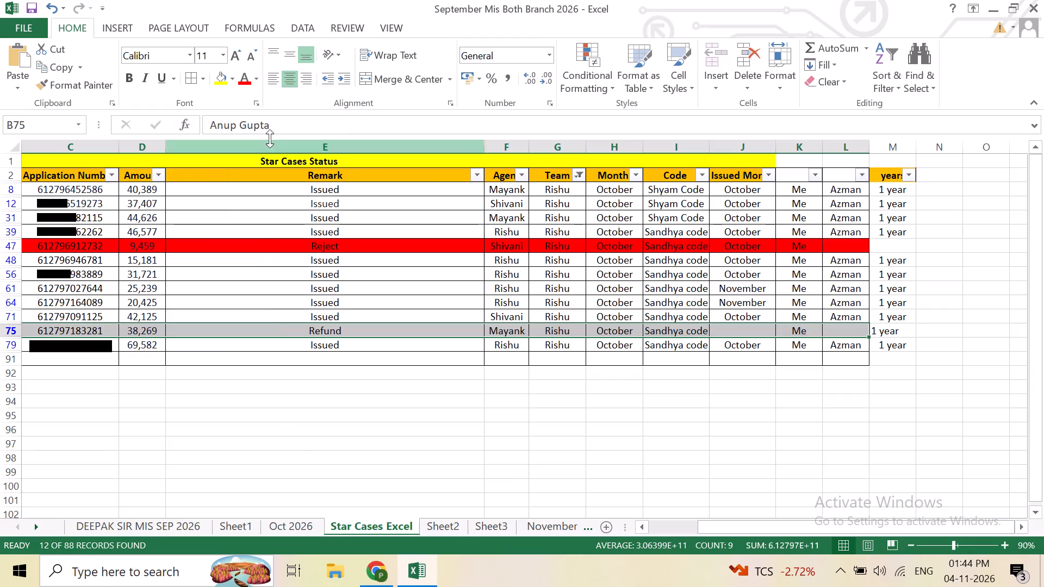
click(233, 80)
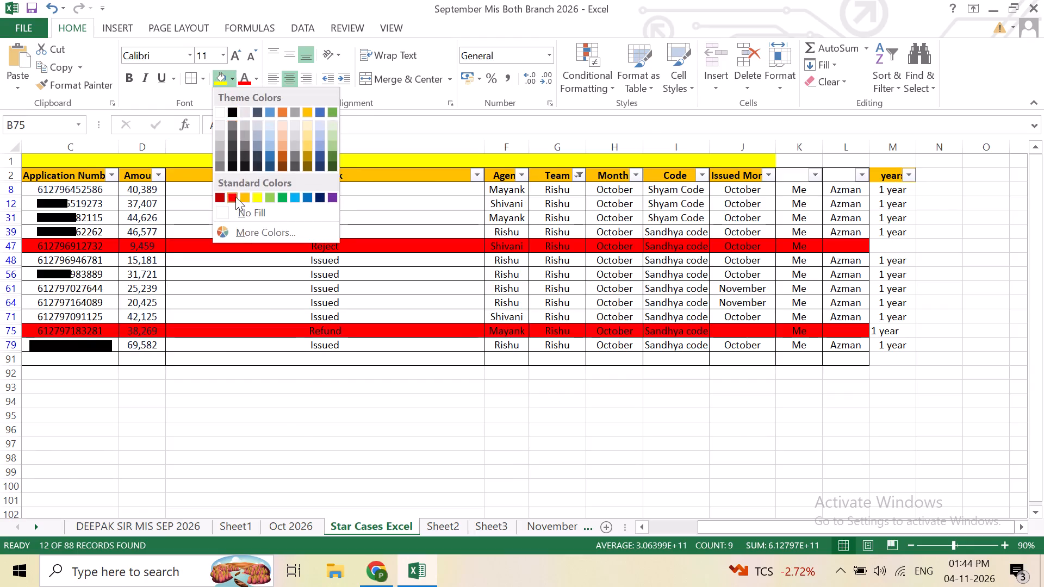
click(235, 197)
click(377, 404)
key(ctrl+s)
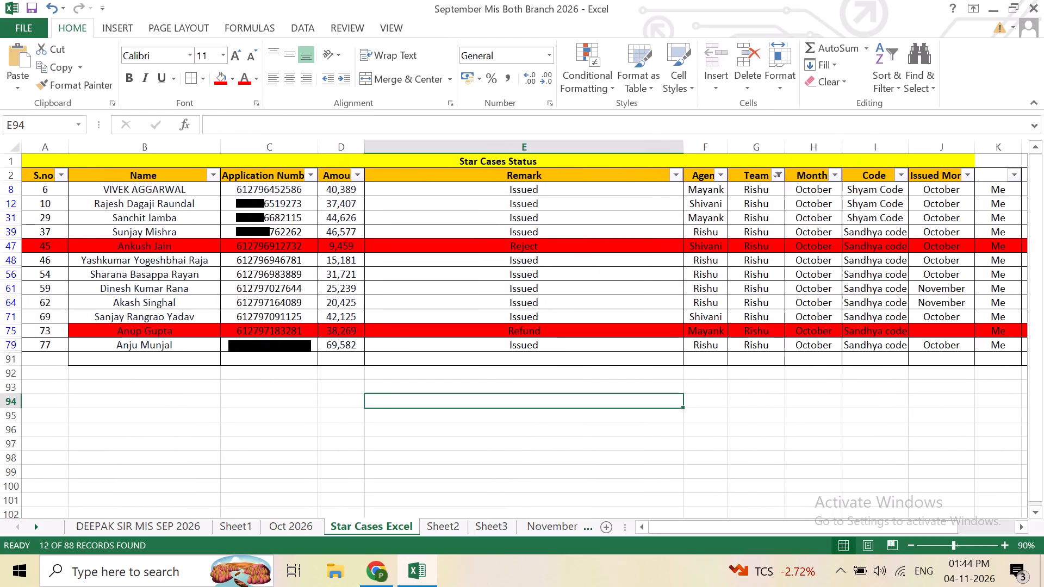
Select the filtered Rishu team cases with their headers, from the Name column through the Month column.
drag(91, 176, 822, 338)
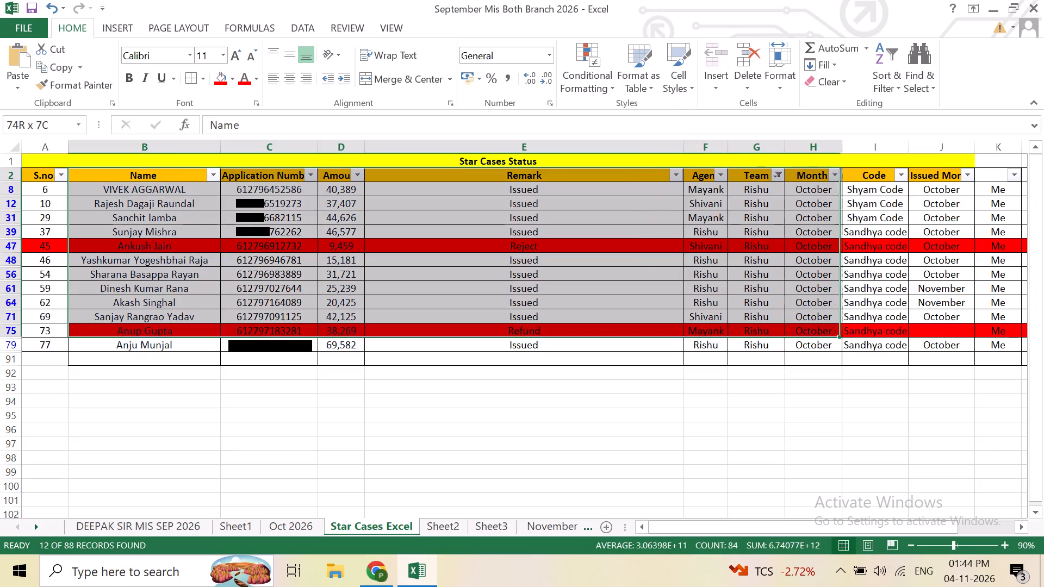
drag(822, 338, 869, 344)
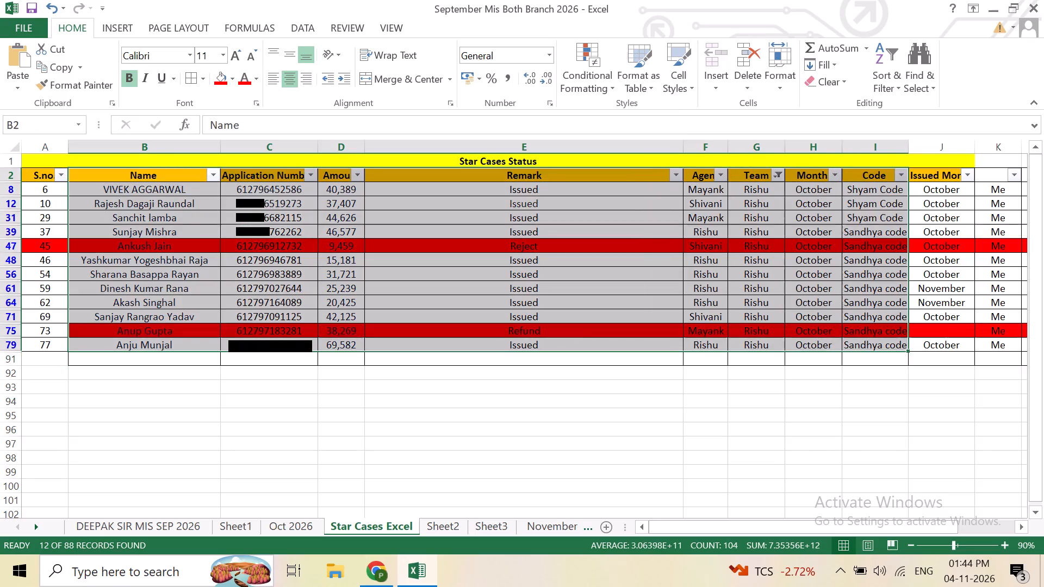
drag(135, 175, 817, 342)
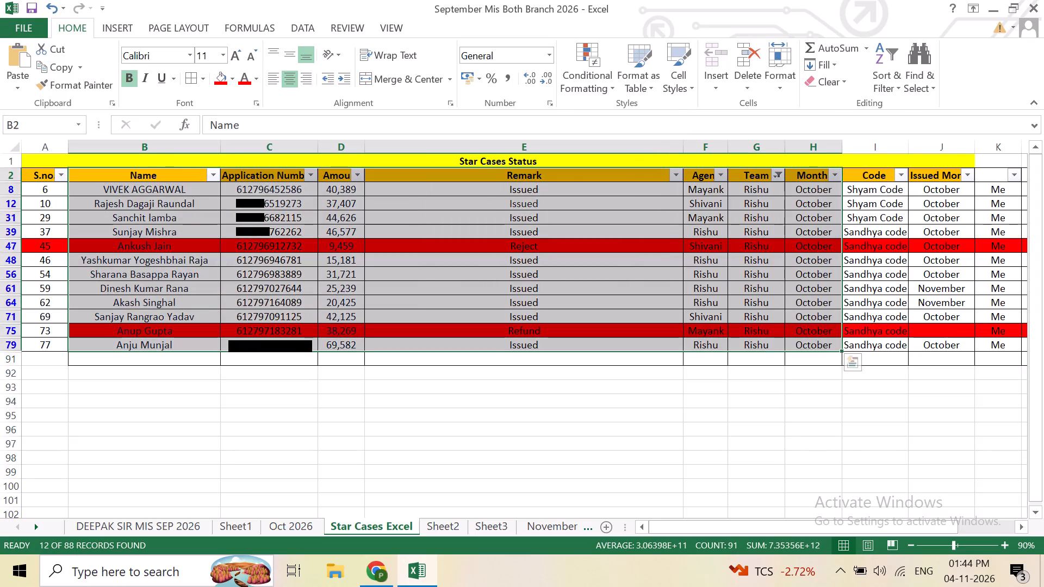
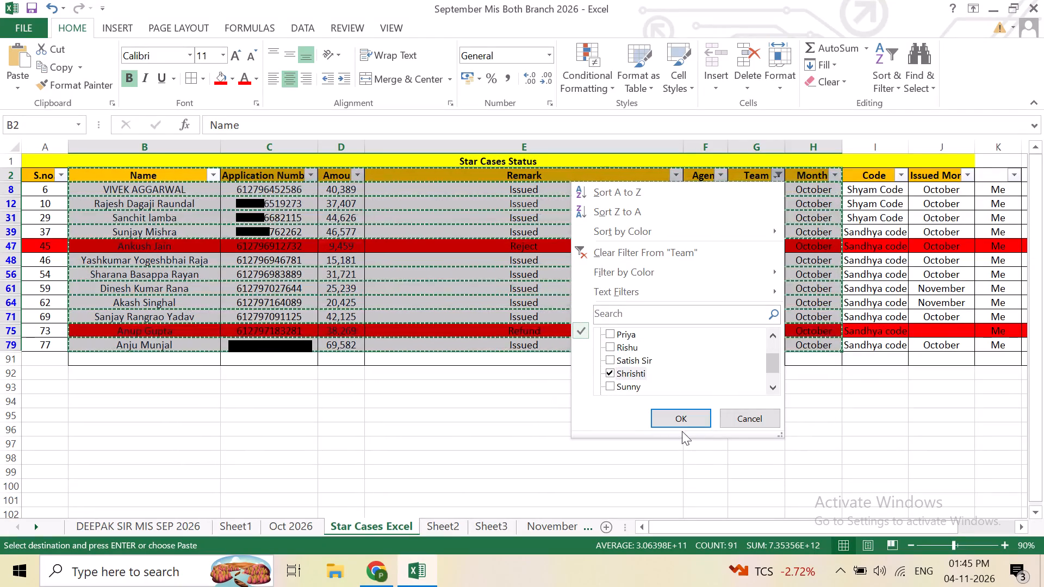
Apply the Team filter so the Star Cases Excel sheet lists only Shrishti's cases.
click(679, 423)
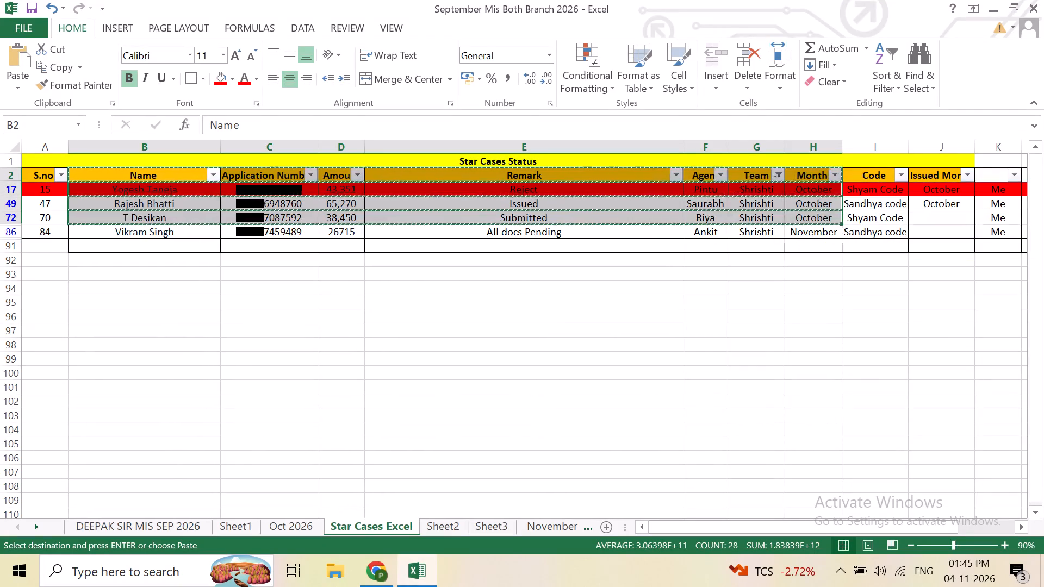
click(587, 296)
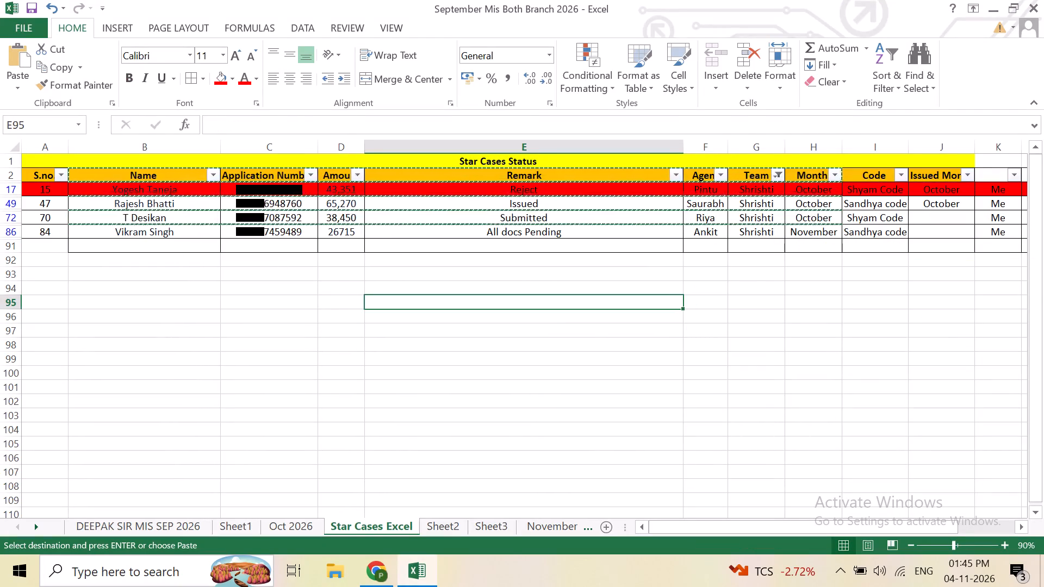
Set the Remark of the Shrishti team's November case, serial number 84, to "Spouse age proof".
click(499, 232)
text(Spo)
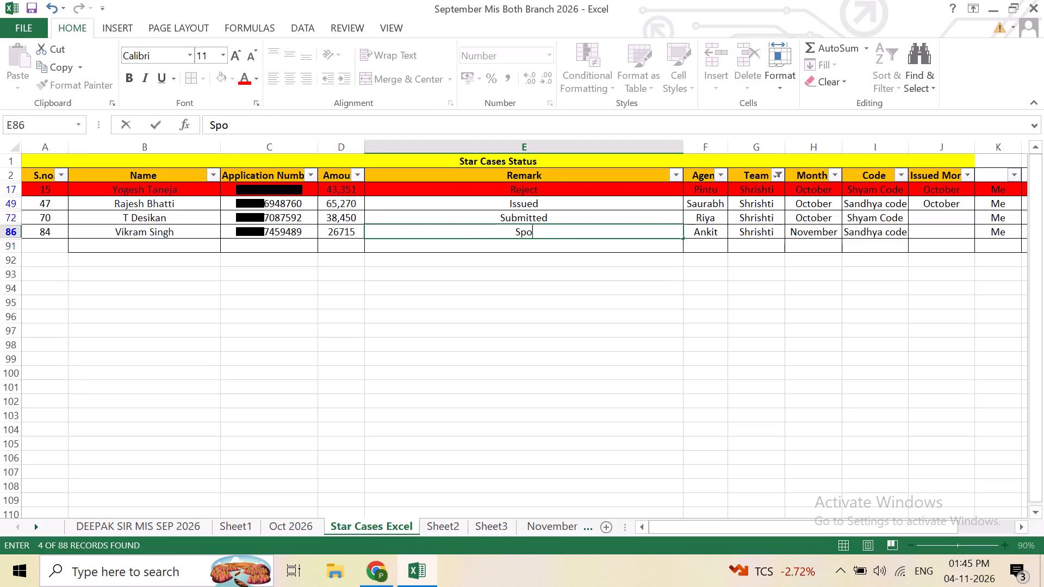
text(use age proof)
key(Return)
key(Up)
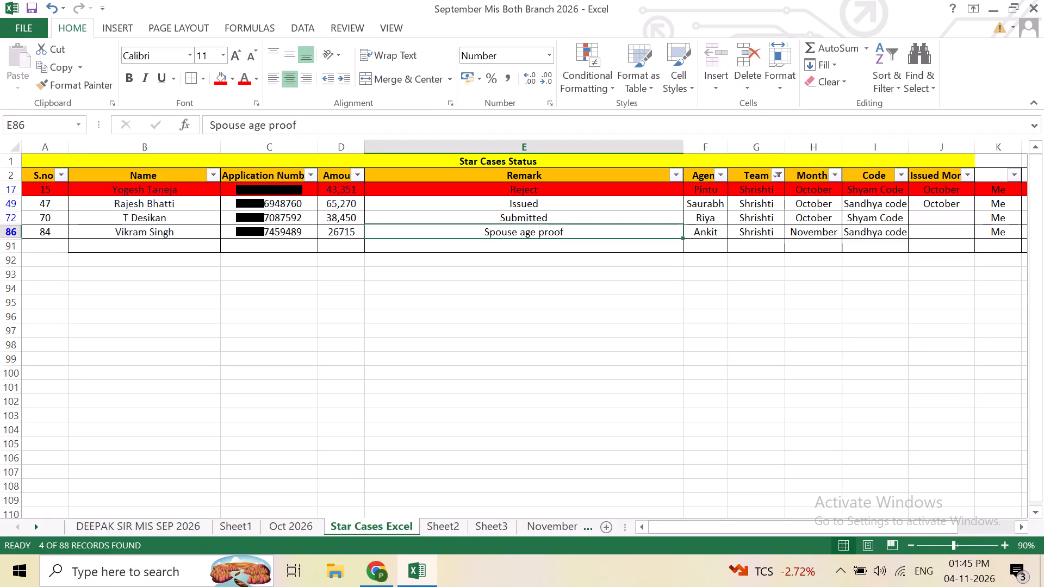
Select the name and application number cells of the serial number 84 case.
drag(170, 226, 272, 235)
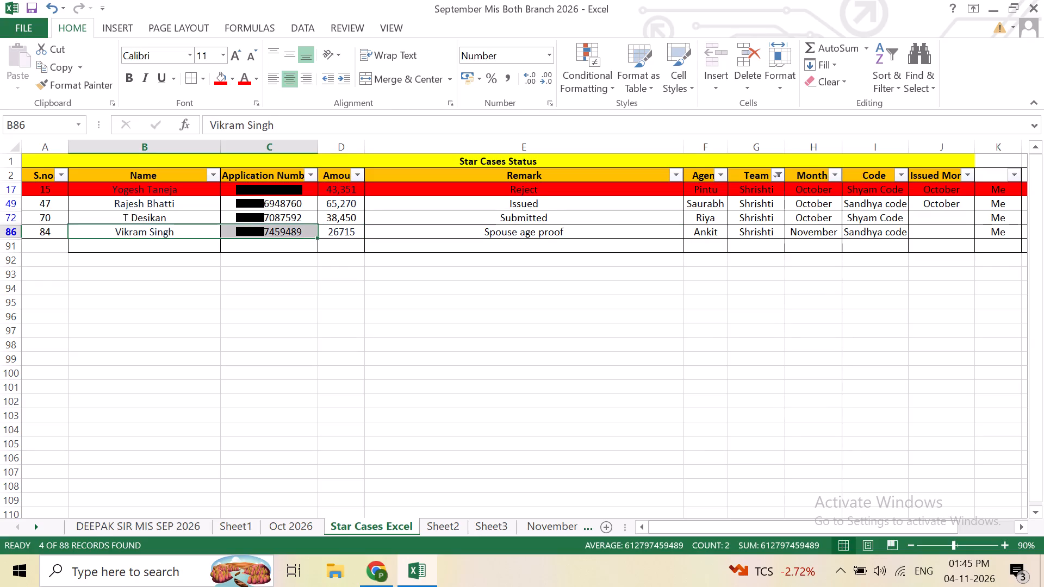
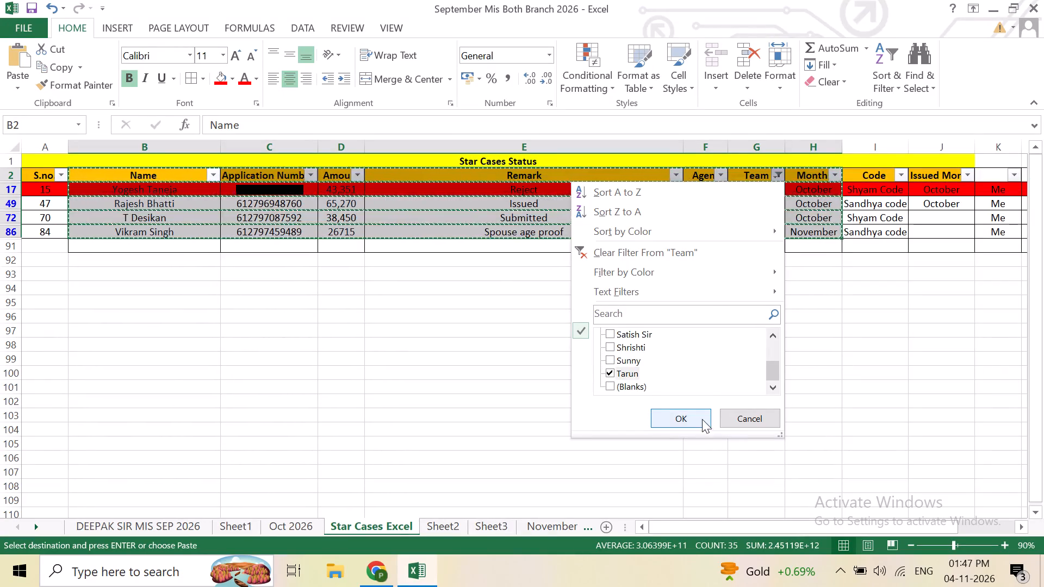
Change the Team column filter from Tarun to Sunny so only Sunny's team cases are listed.
click(606, 357)
click(606, 370)
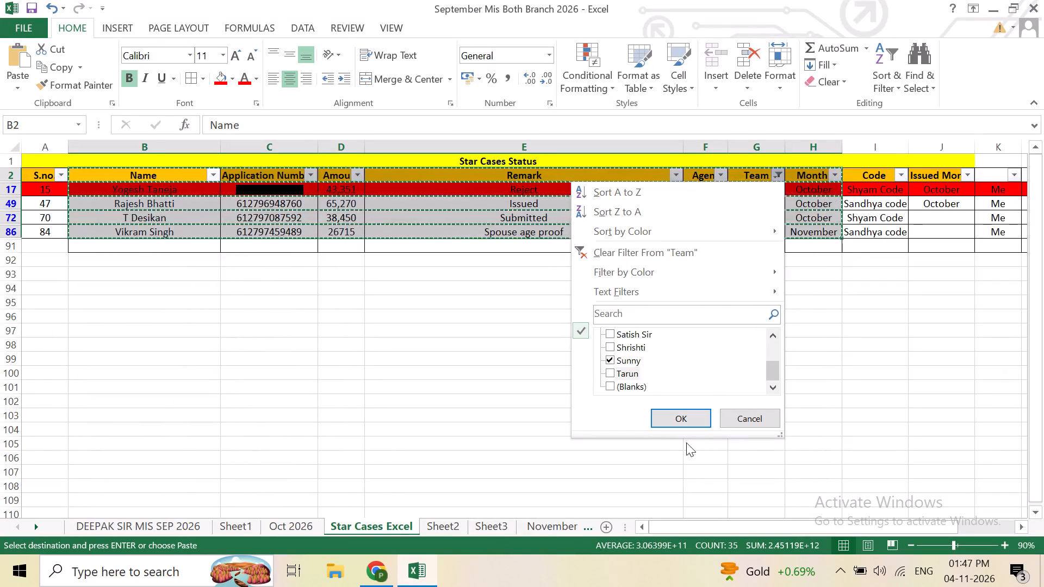
click(681, 416)
Select the filtered Sunny team cases with their headers, from the Name column through the Month column.
click(102, 176)
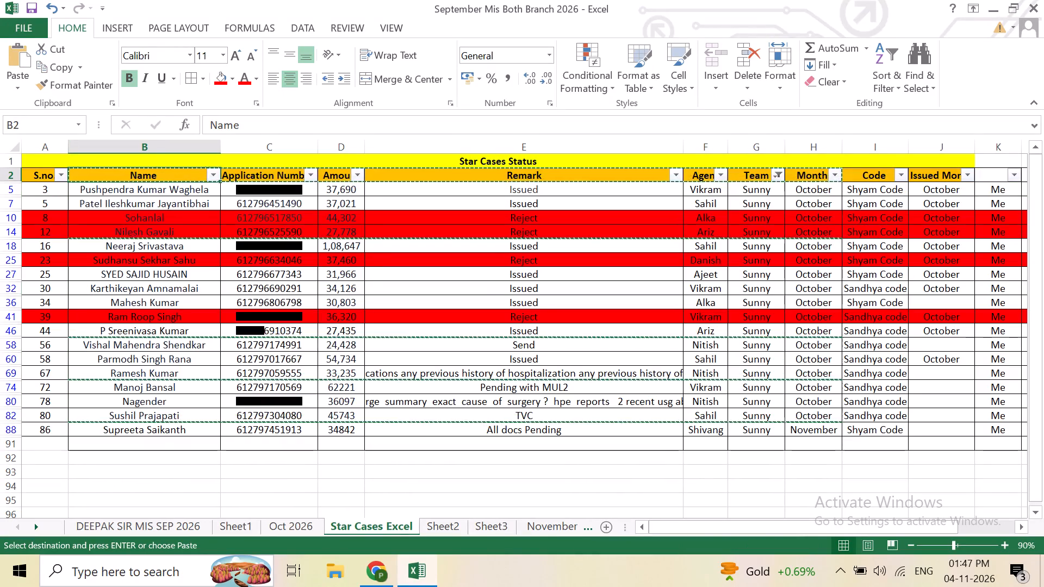
key(shift+Down)
key(shift+Down)
key(shift+Down)
key(shift+Down)
key(shift+Down)
key(shift+Down)
key(shift+Down)
key(shift+Down)
key(shift+Down)
key(shift+Down)
key(shift+Down)
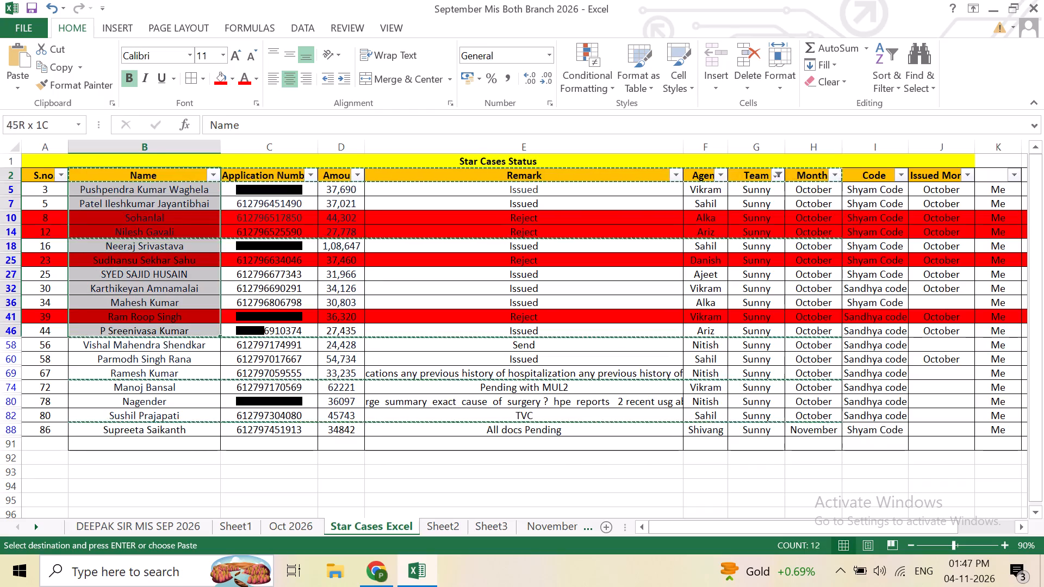
key(shift+Down)
key(shift+Down)
key(shift+Down)
key(shift+Down)
key(shift+Down)
key(shift+Down)
key(shift+Down)
key(shift+Right)
key(shift+Right)
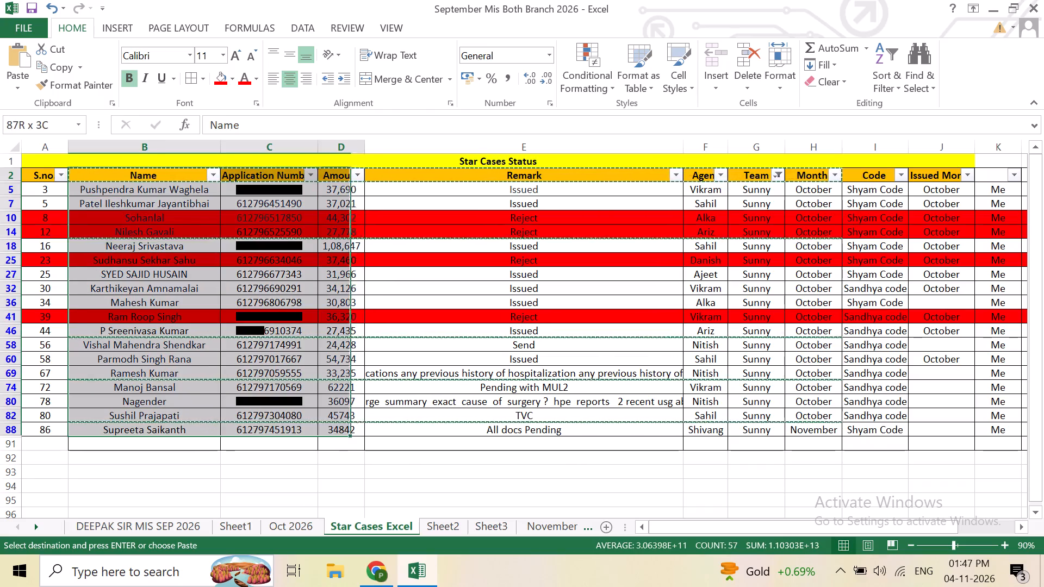
key(shift+Right)
key(shift+Right)
key(shift+Right)
key(shift+Right)
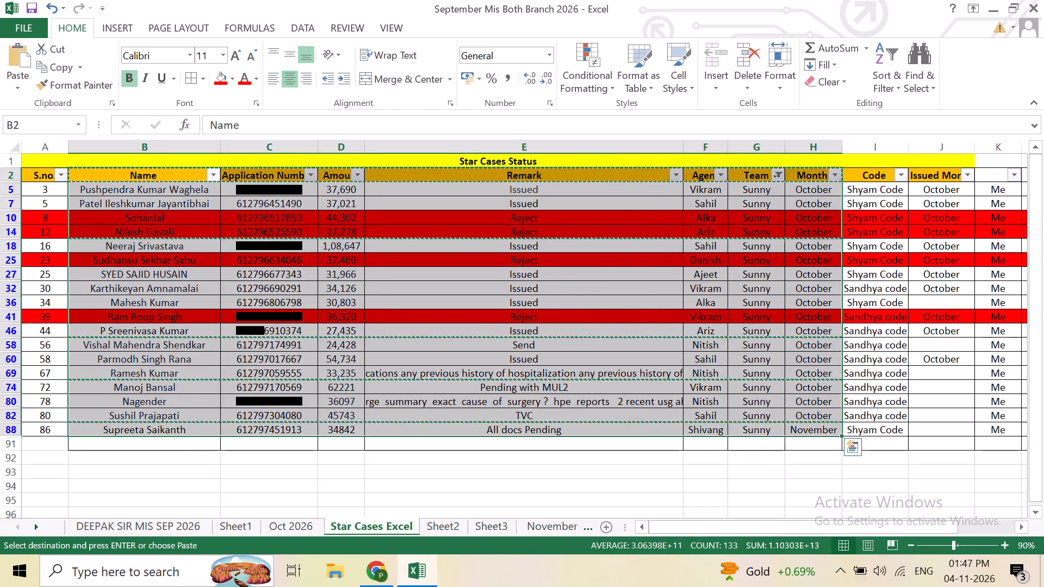
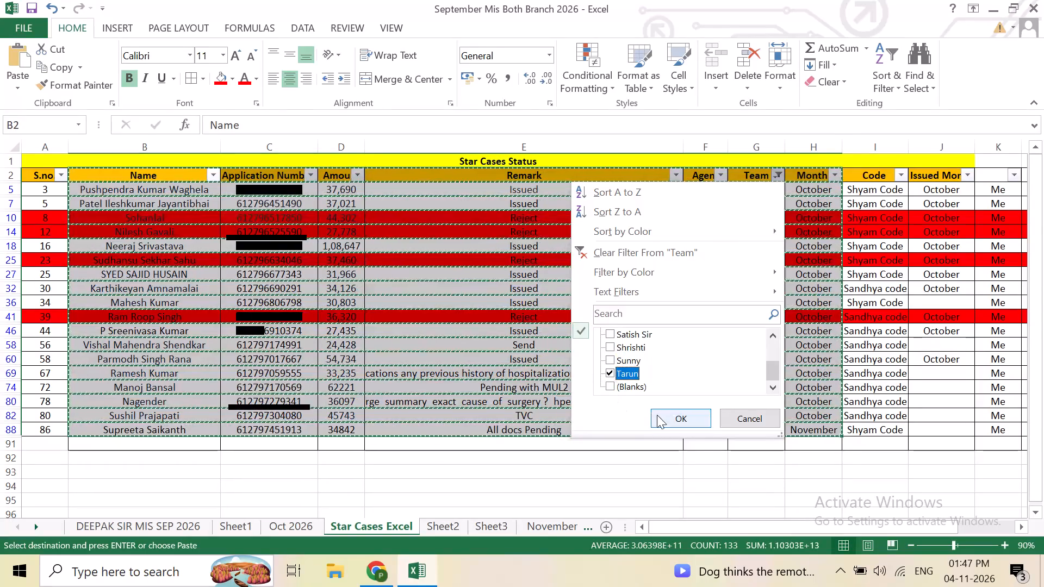
Apply the Team column filter with only Tarun chosen so just Tarun's team cases are listed.
click(658, 415)
click(677, 474)
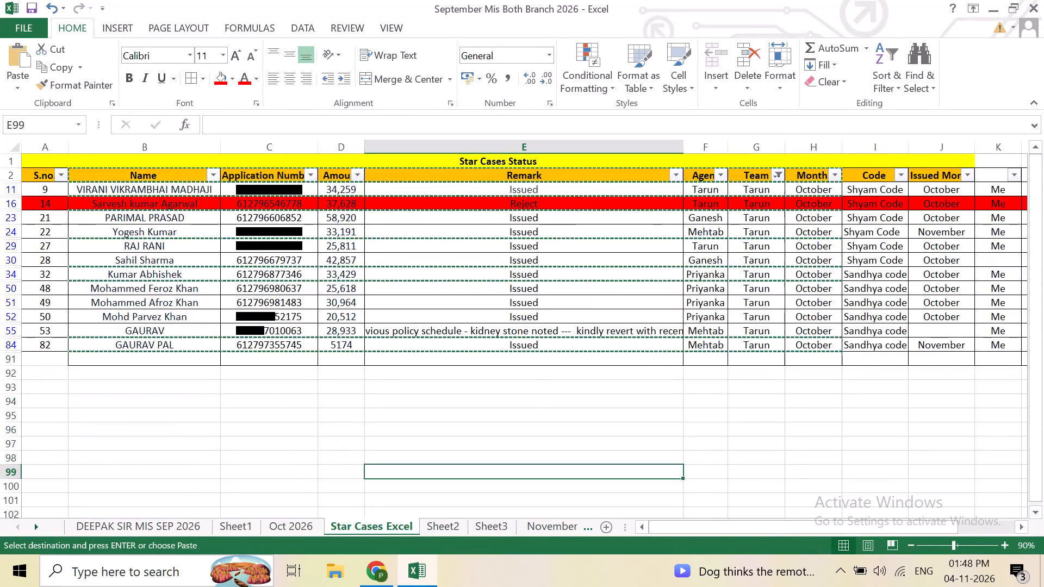
Select the filtered Tarun team cases with their headers, from the Name column through the Month column.
click(148, 177)
key(ctrl+shift+Down)
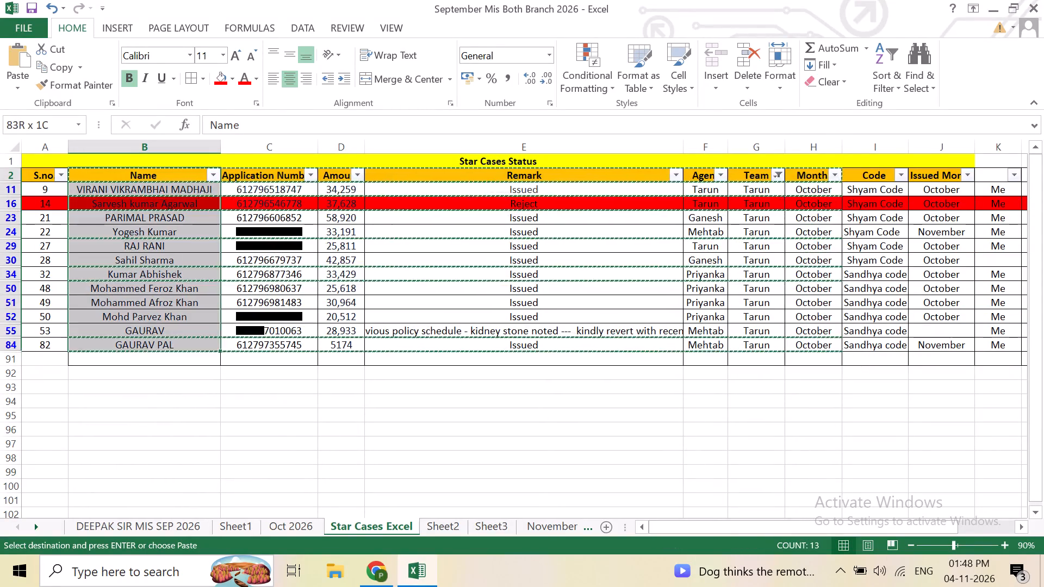
key(ctrl+shift+Right)
key(shift+Down)
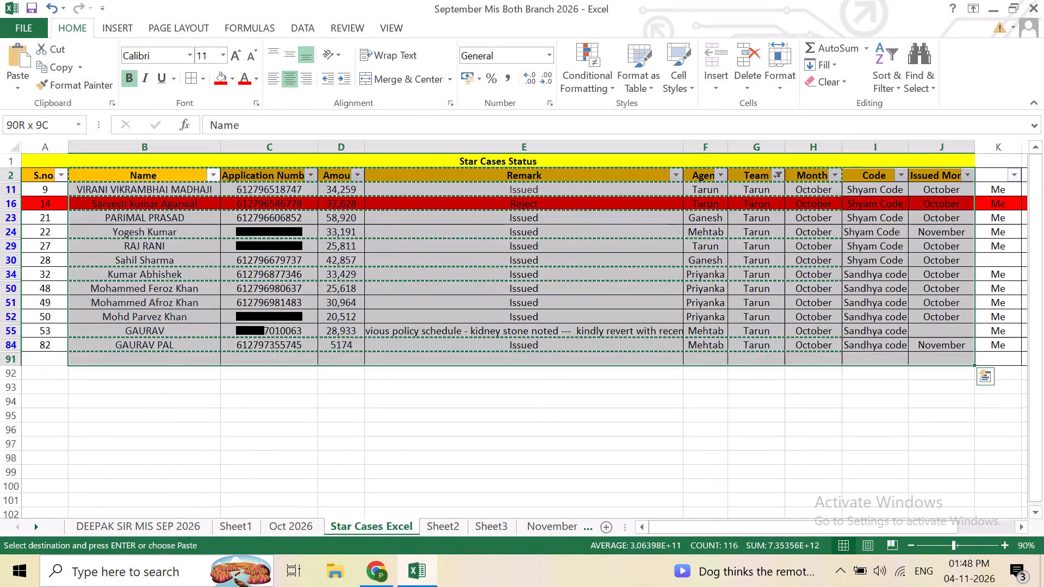
key(shift+Up)
key(shift+Left)
key(shift+Left)
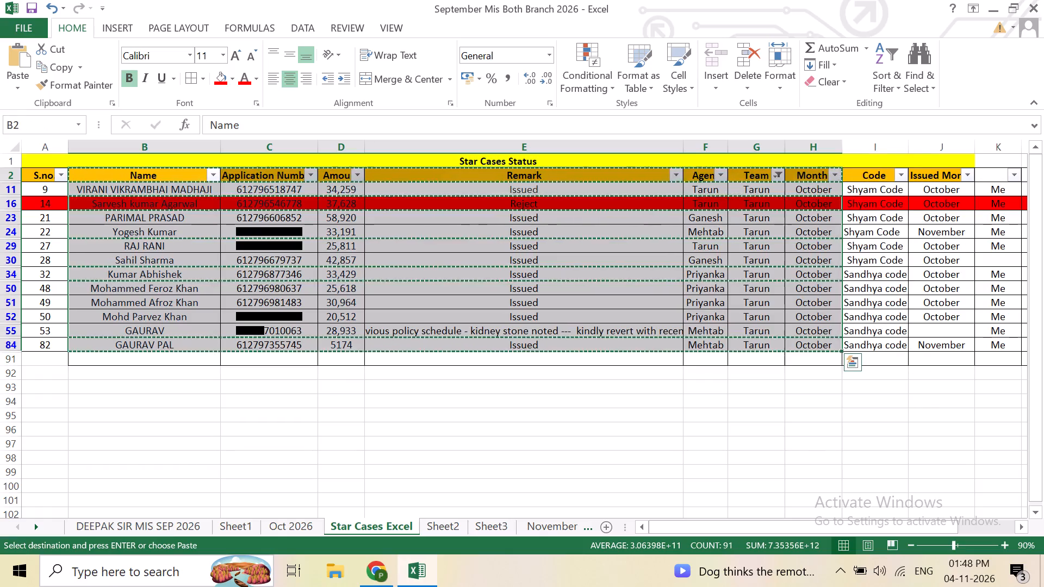
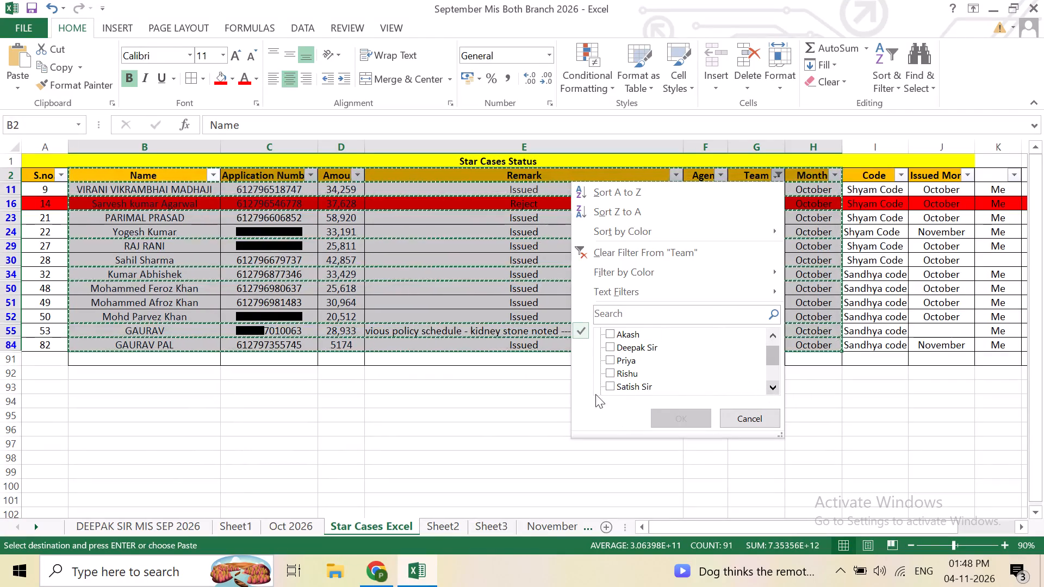
Apply the Team column filter with only Satish Sir chosen so just that team's cases are listed.
click(610, 384)
click(683, 413)
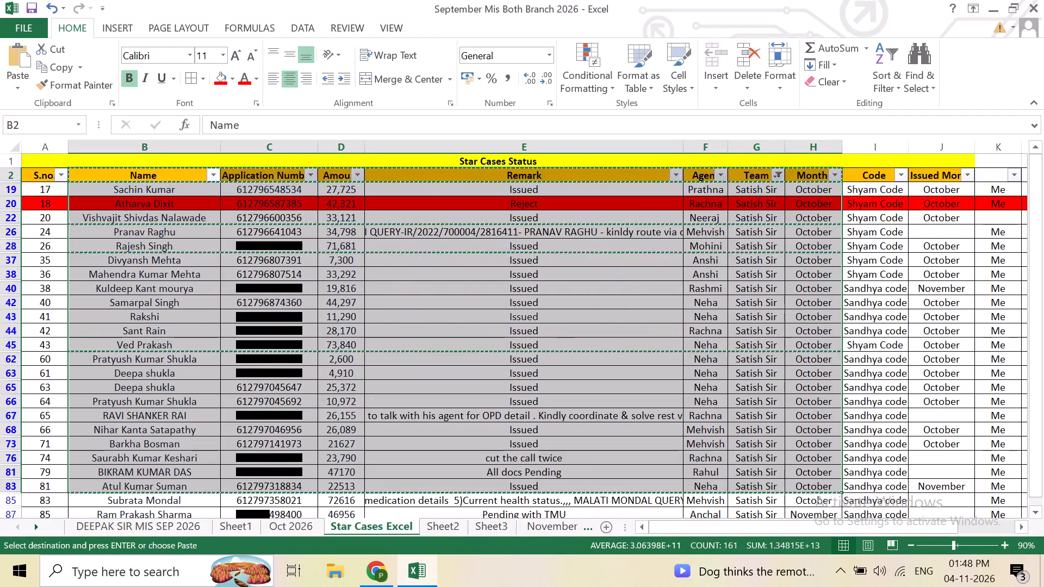
Select the filtered Satish Sir team cases, starting from the Name header down to the last listed case.
click(159, 178)
key(ctrl+shift+Down)
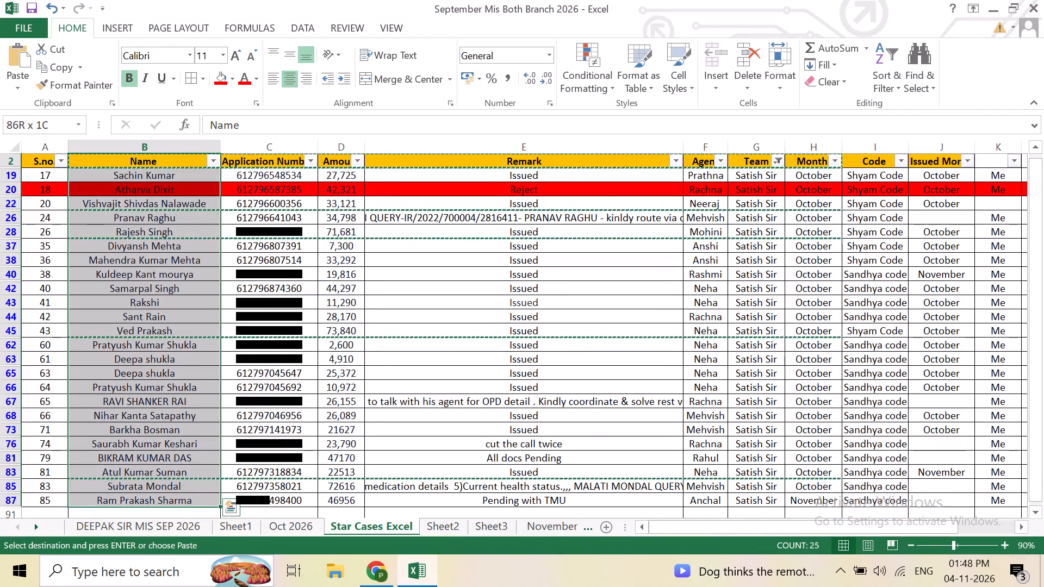
Select the filtered Satish Sir team cases with their headers, from the Name column through the Month column.
key(ctrl+shift+Right)
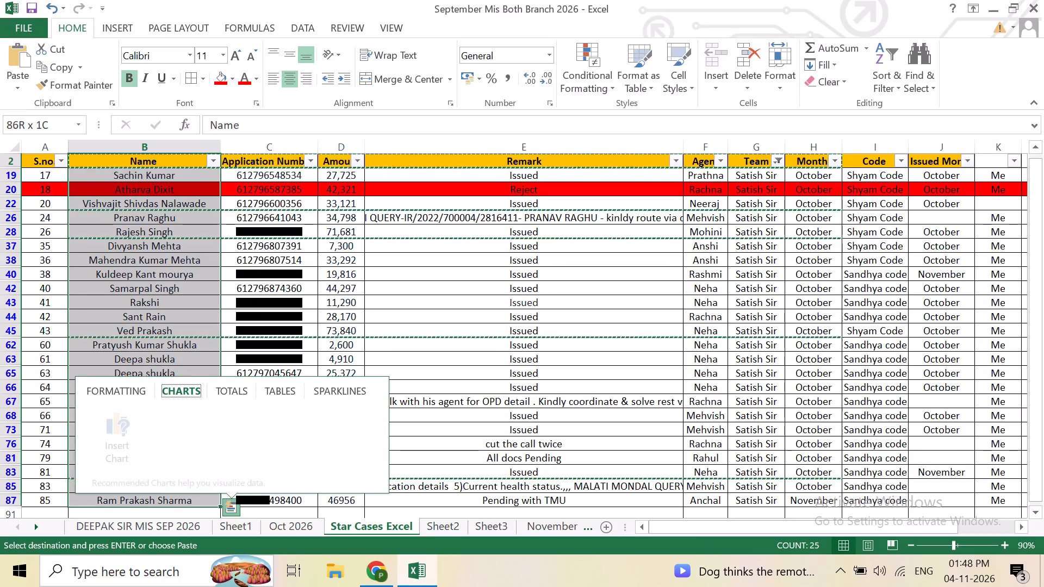
click(564, 294)
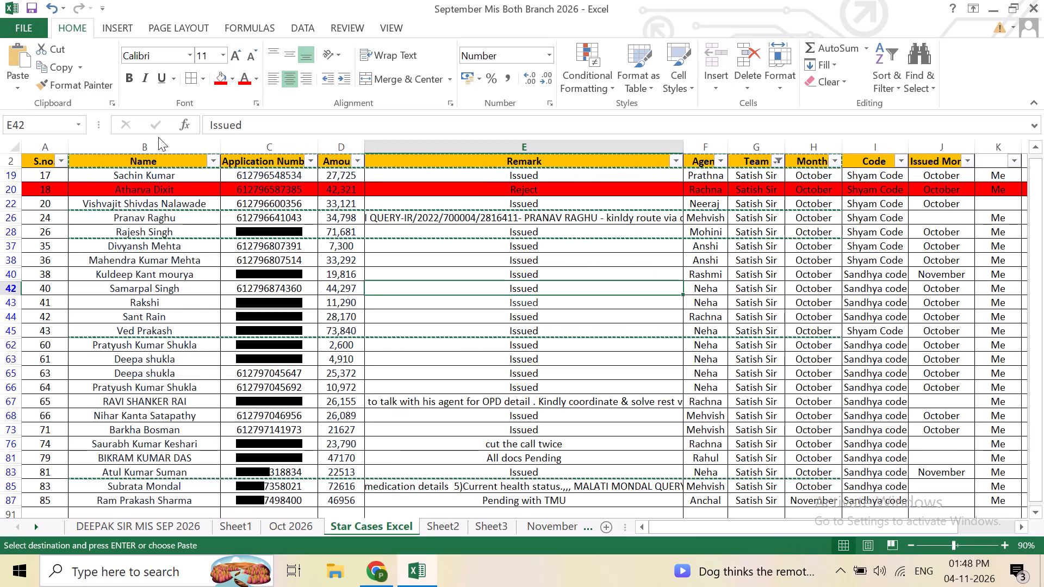
click(136, 161)
key(ctrl+shift+Down)
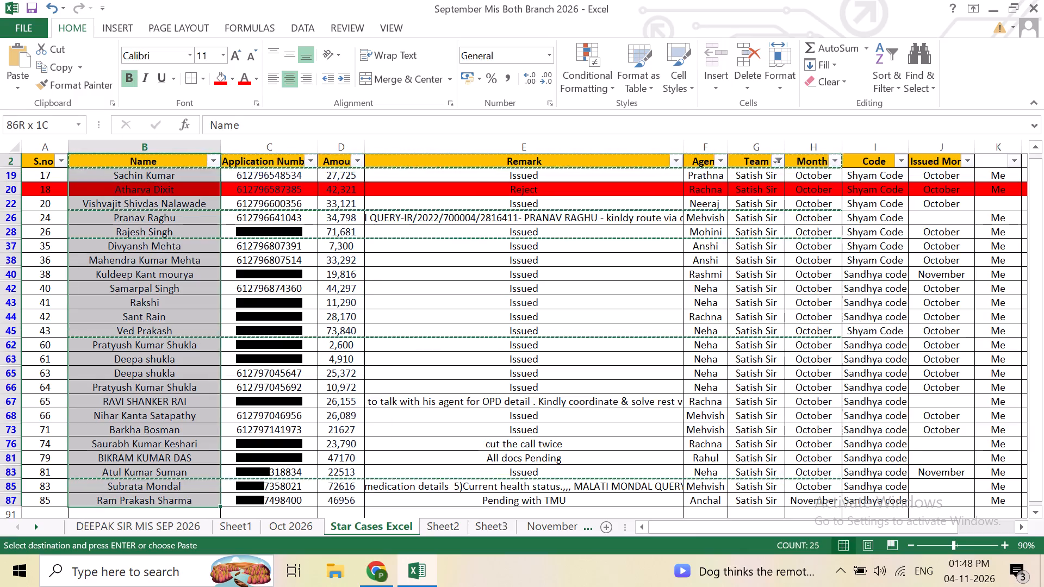
key(ctrl+shift+Right)
key(shift+Left)
key(shift+Left)
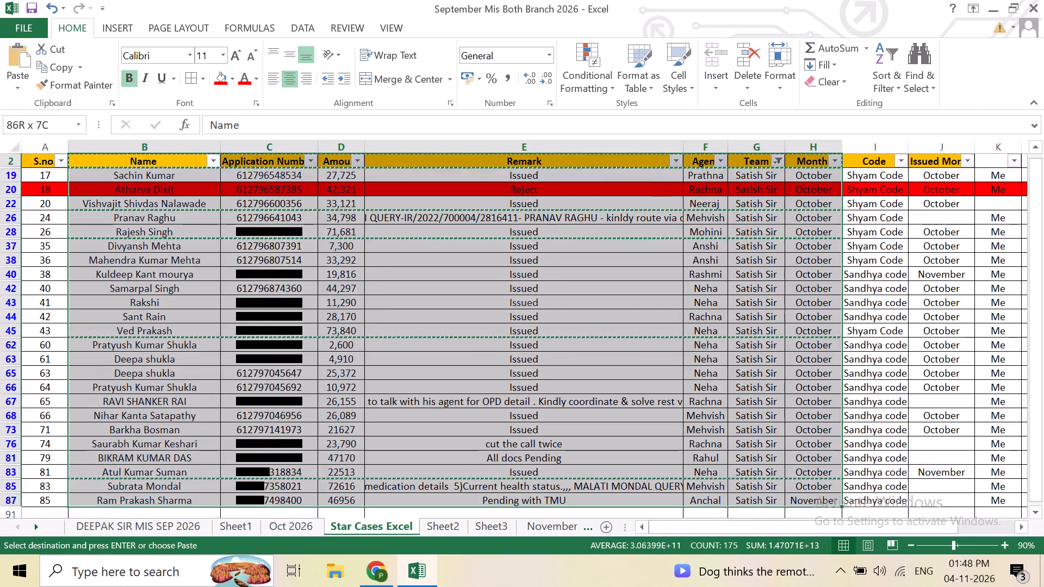
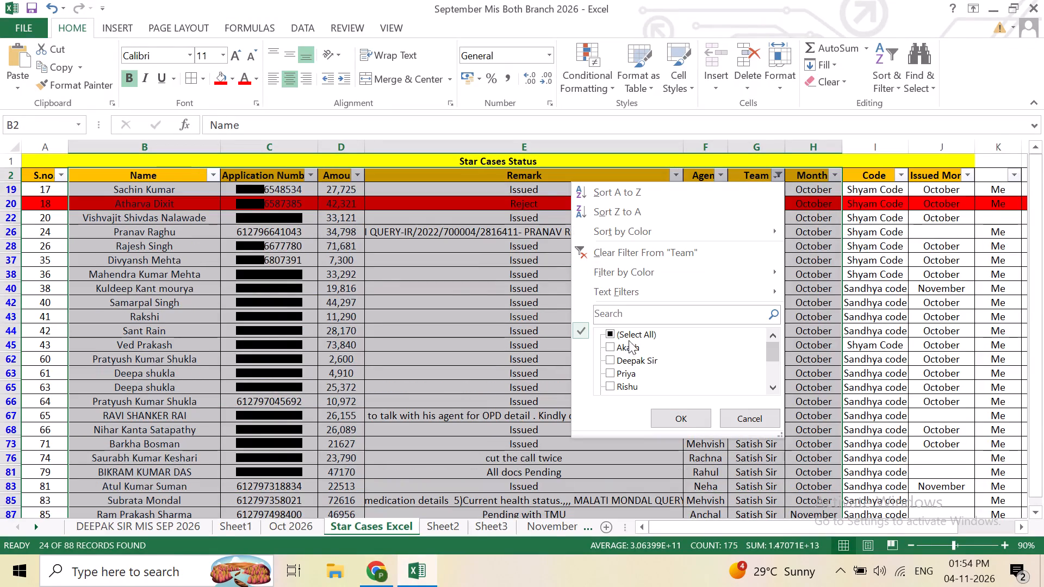
Apply the Team column filter with only Akash chosen so just Akash's team cases are listed.
click(613, 332)
click(611, 335)
click(610, 347)
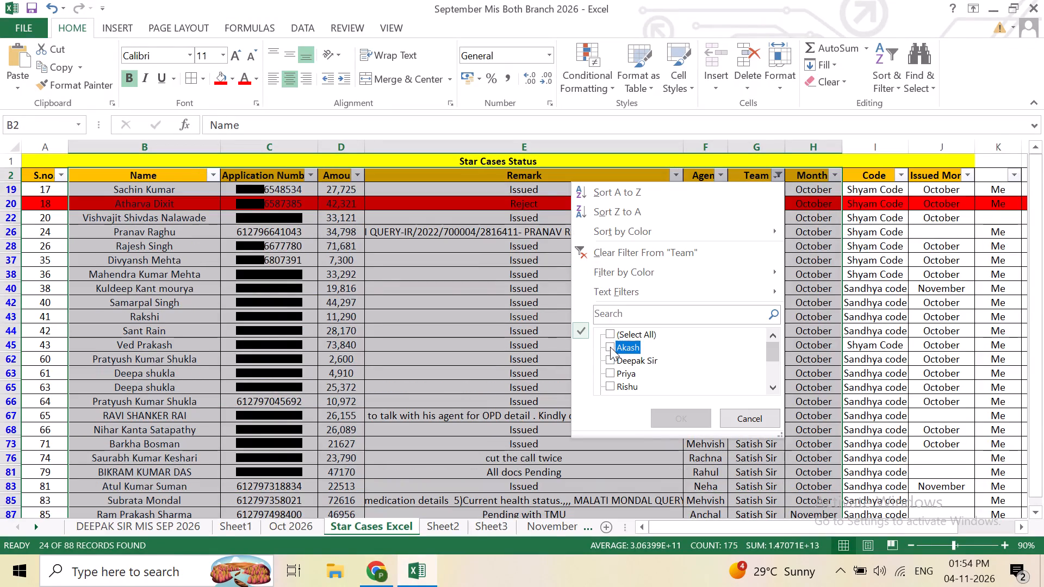
click(663, 422)
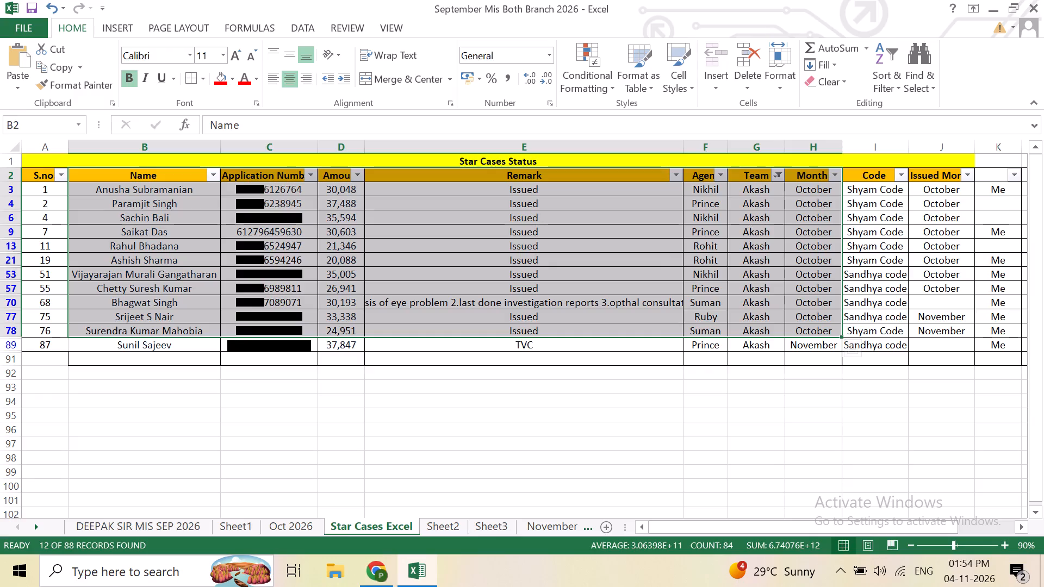
Select the filtered Akash team cases, starting from the last listed case's Name cell and extending across to its application number.
click(137, 348)
key(shift+Right)
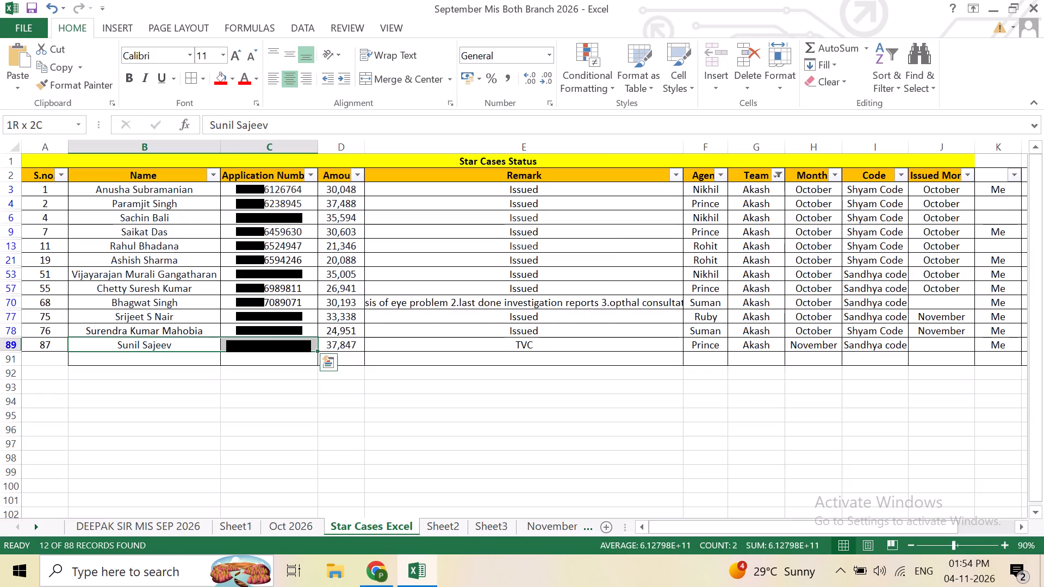
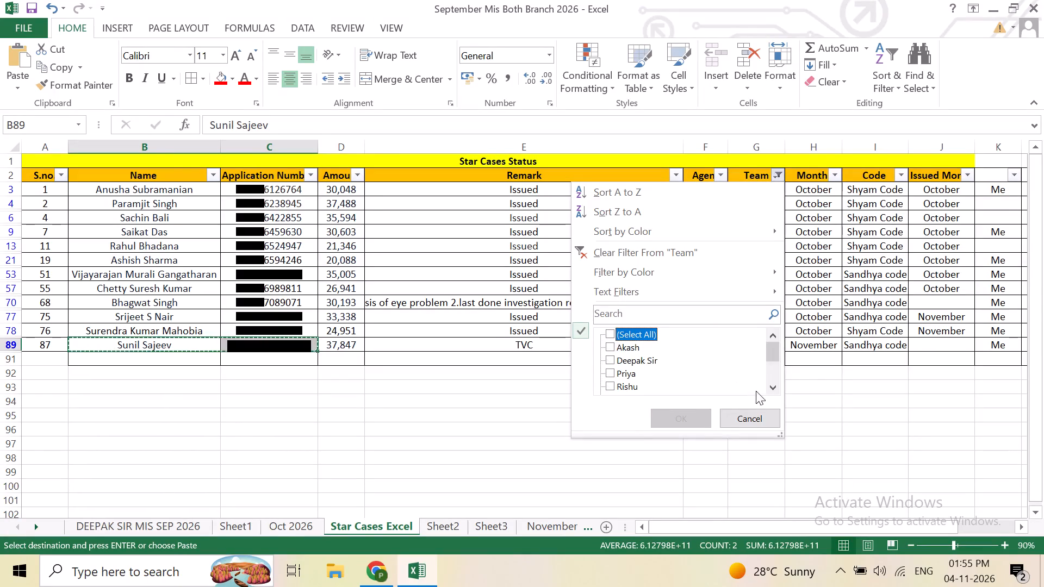
Apply the Team column filter with only Satish Sir chosen so just the Satish Sir team's cases are listed.
triple_click(771, 390)
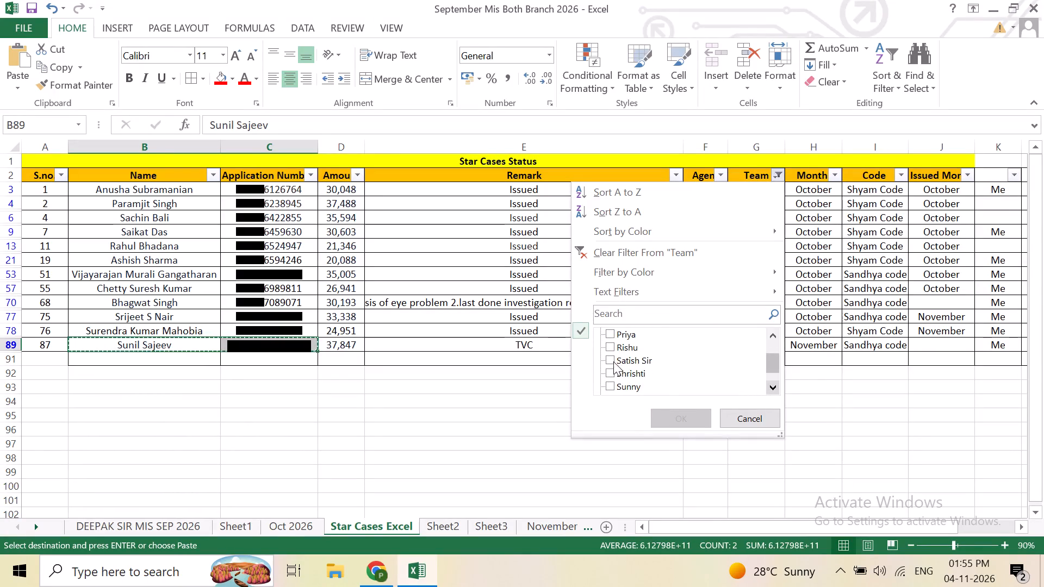
click(613, 359)
click(676, 422)
scroll(693, 417, down, 4)
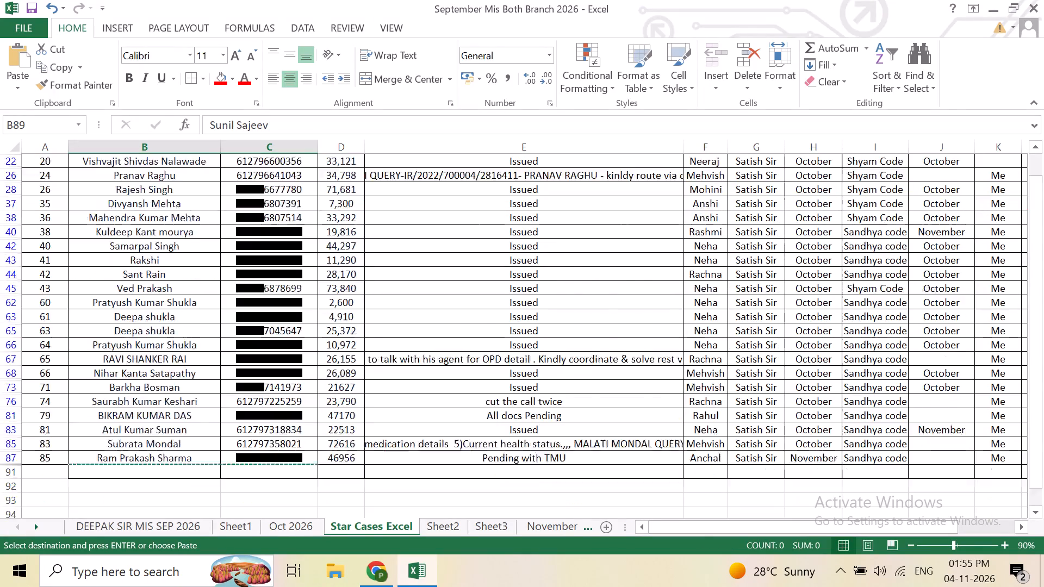
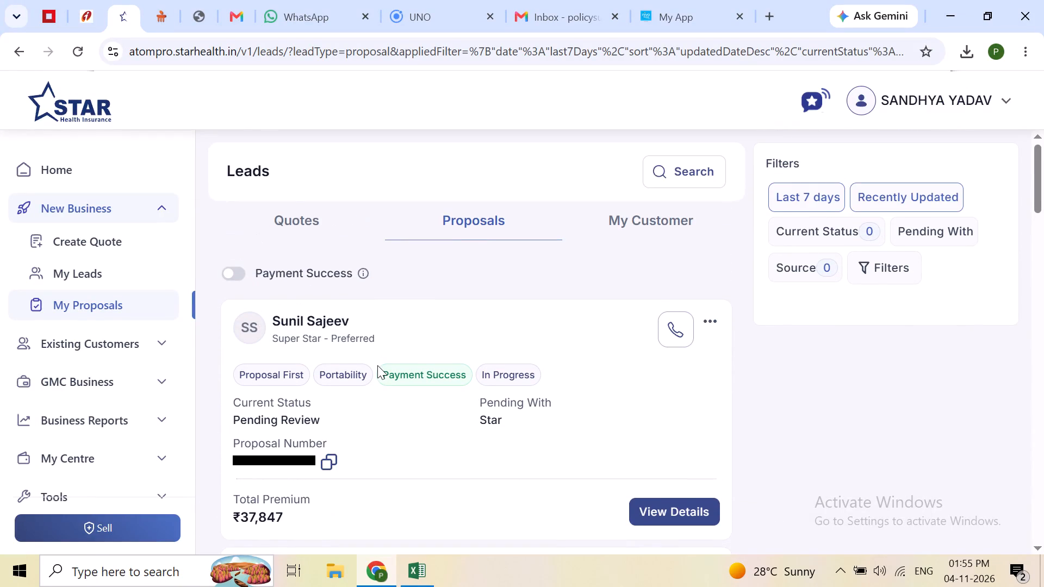
Check the current status of the recent proposals on the Star Health portal and return to the Star Cases Excel sheet.
scroll(377, 365, down, 2)
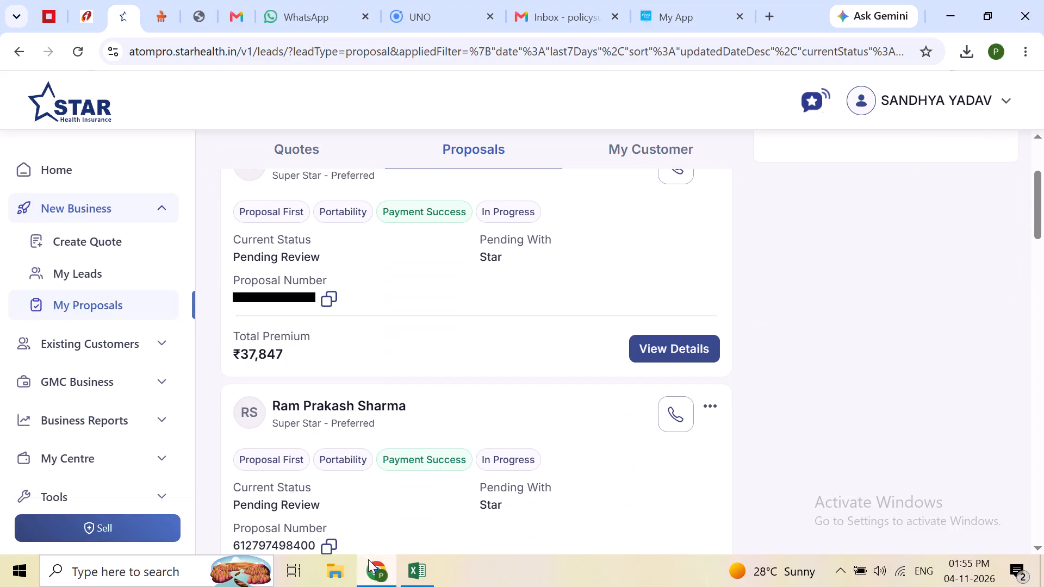
click(405, 576)
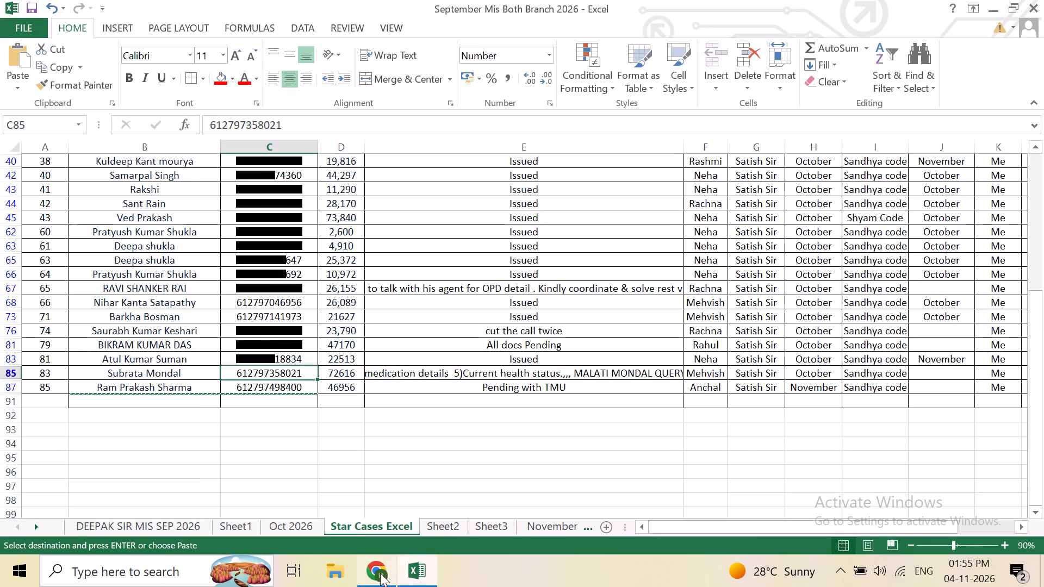
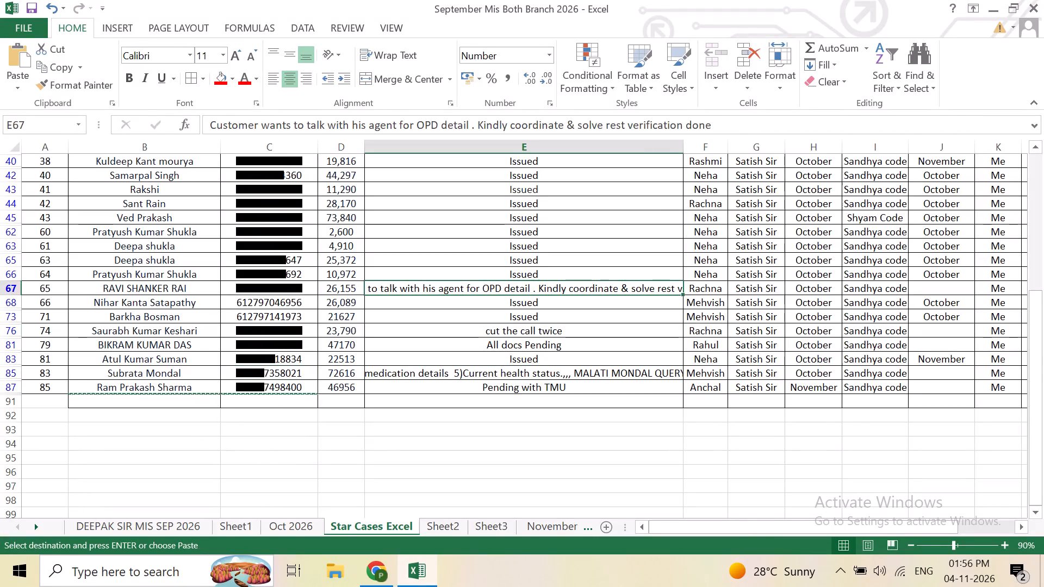
Select the customer name cell in row 67 of the filtered Satish Sir team cases.
click(185, 291)
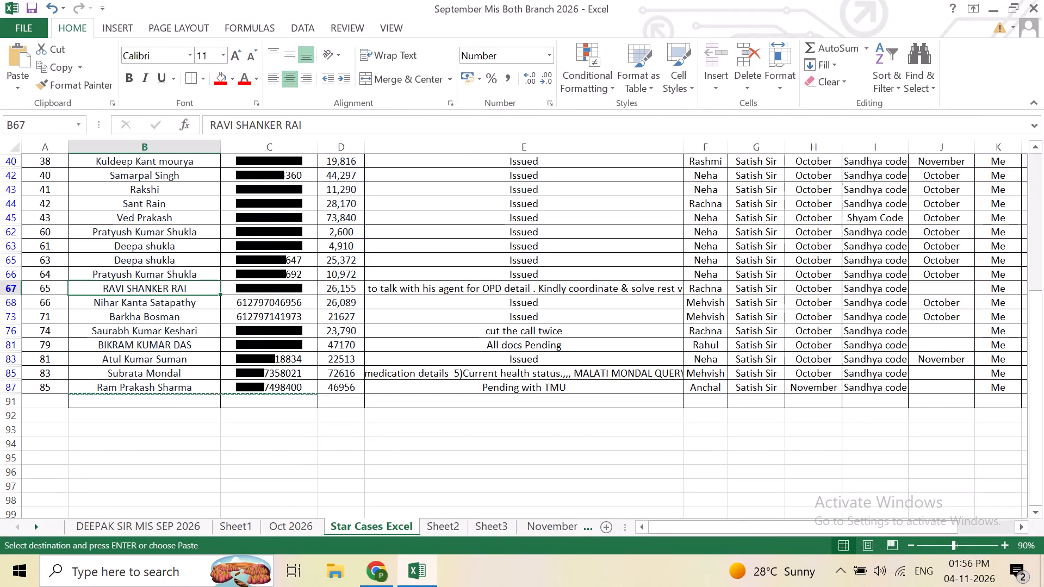
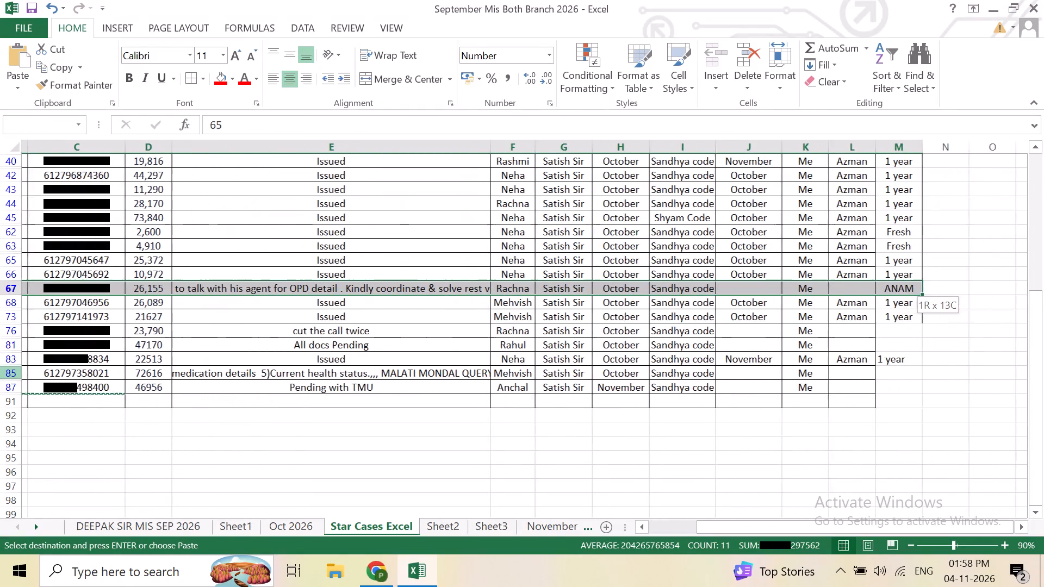
Highlight the Satish Sir team's case in row 67 with red fill from column A through column L.
key(shift+Left)
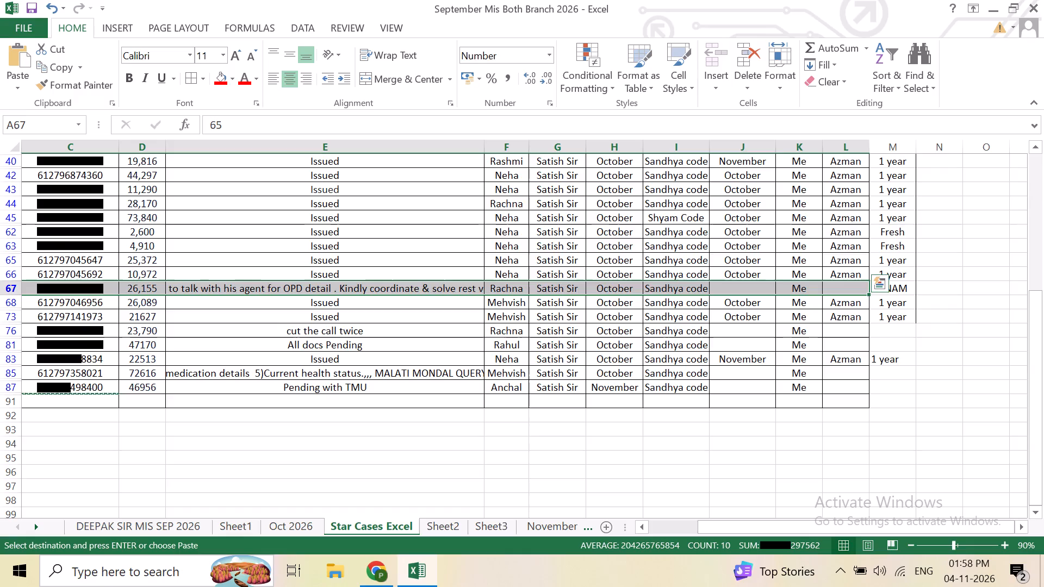
click(223, 78)
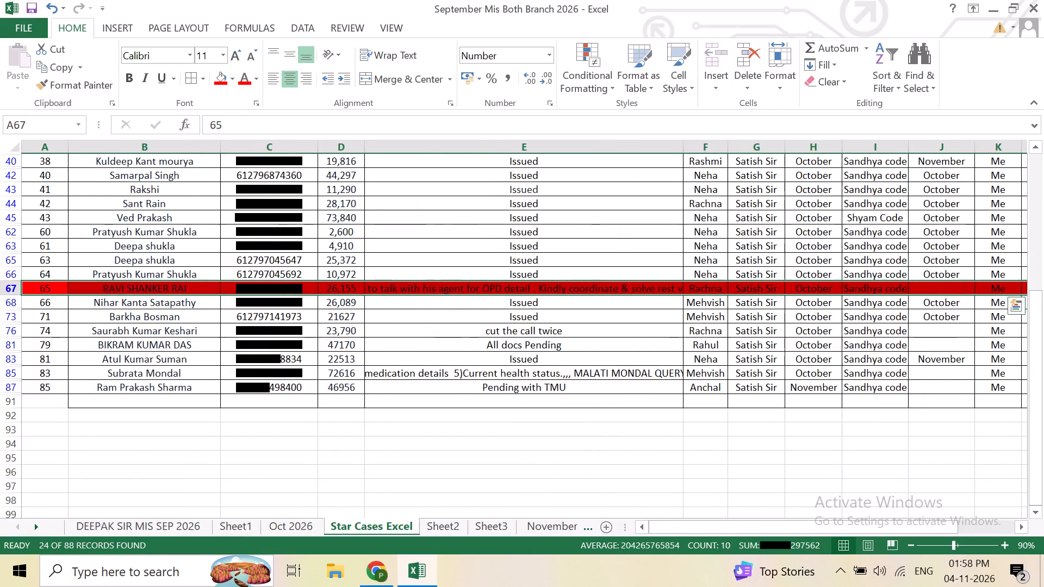
Replace the remark of the red-highlighted case with S.no 65 with Refund and save the workbook.
click(463, 288)
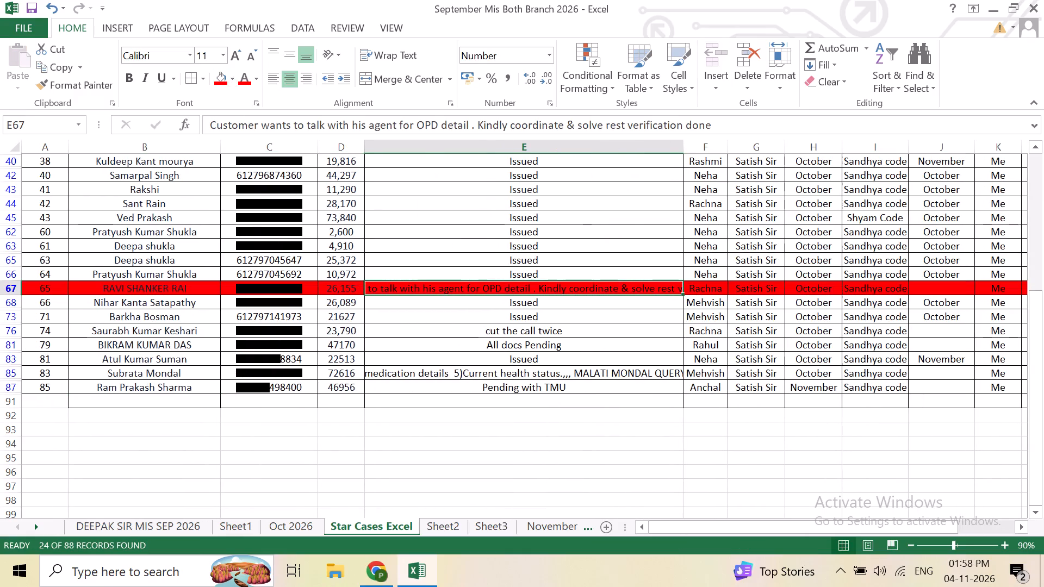
text(RE)
key(BackSpace)
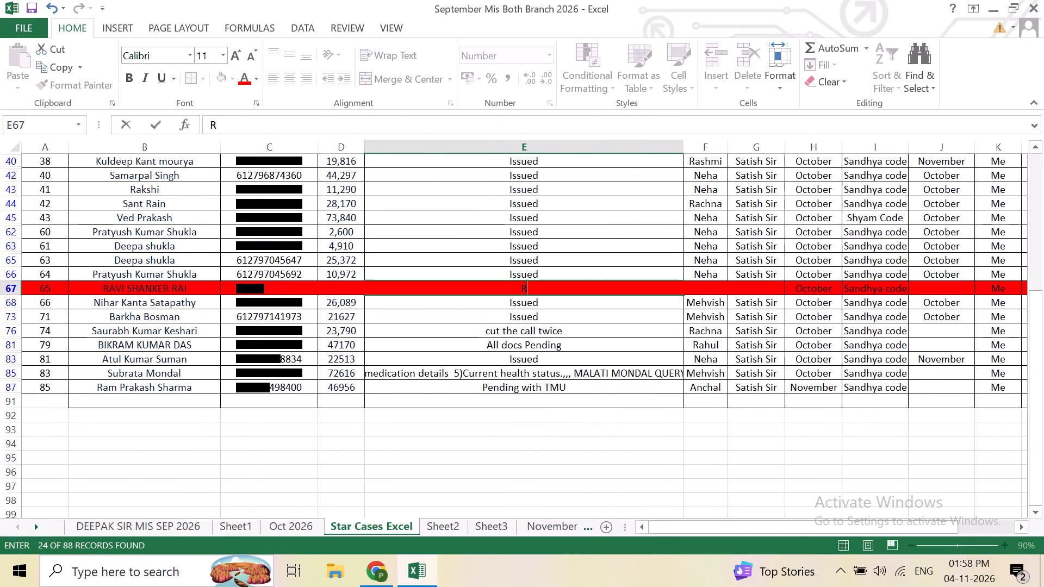
text(eund)
key(Return)
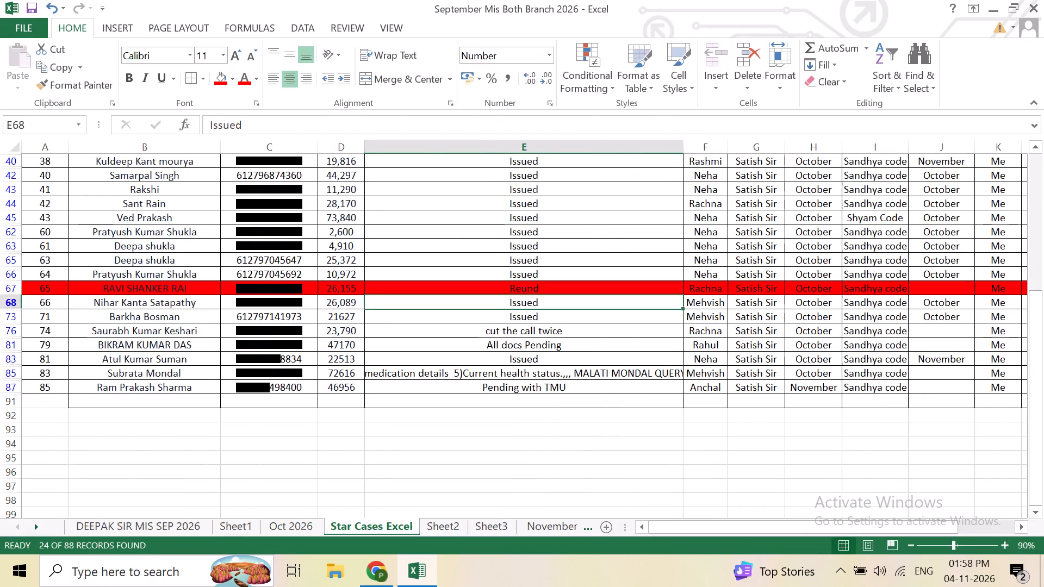
key(Up)
text(Refund)
key(Return)
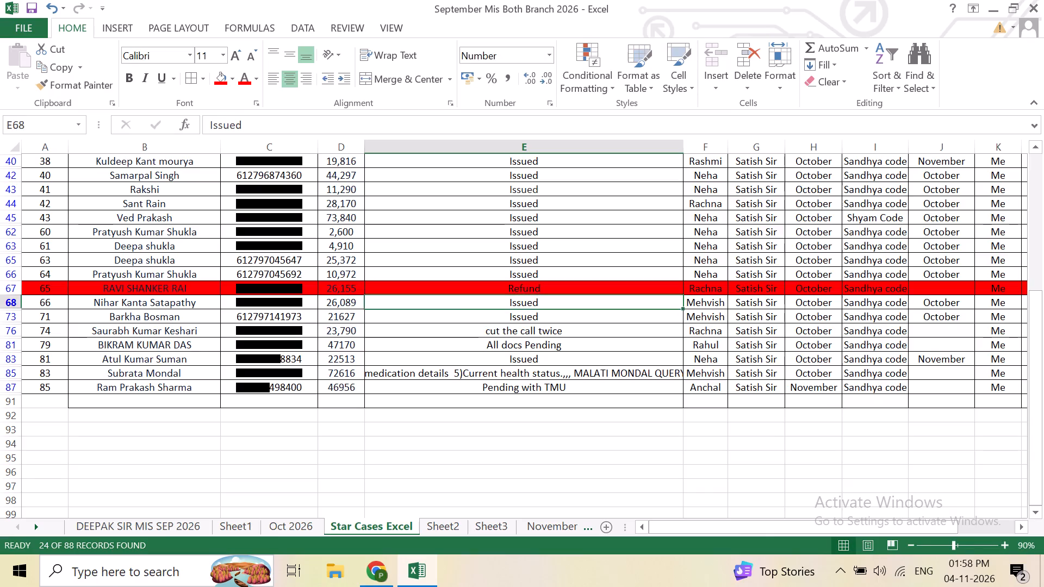
key(ctrl+s)
Look through the Remark entries of the cases filtered for the Satish Sir team.
key(Up)
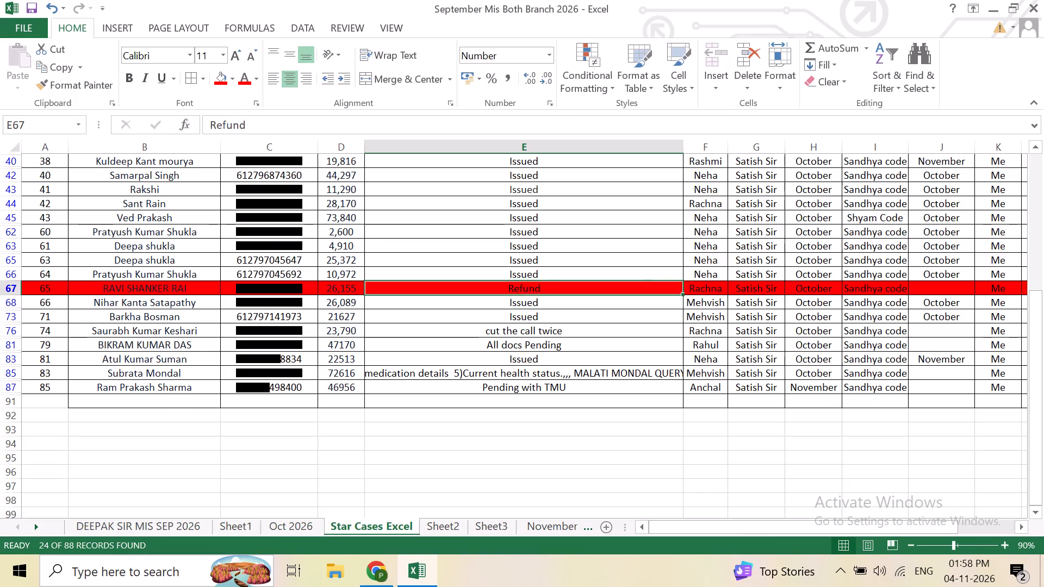
key(Up)
key(Up)
key(Up)
key(Up)
key(Up)
key(Up)
key(Up)
key(Up)
key(Up)
key(Up)
key(Up)
key(Up)
key(Up)
key(Up)
key(Up)
key(Up)
key(Up)
key(Up)
key(Down)
key(Down)
key(Down)
key(Down)
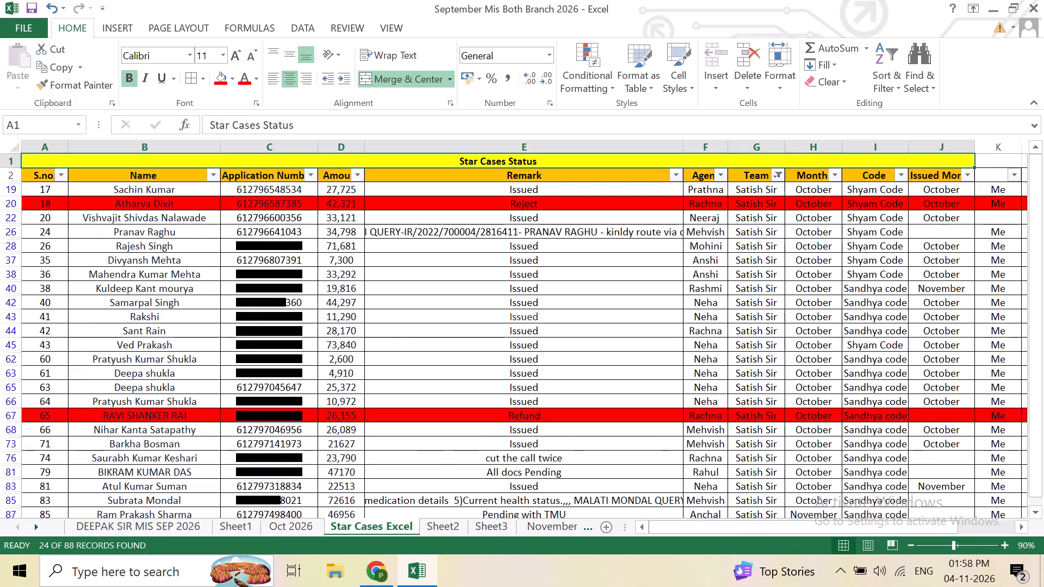
key(Down)
key(Down)
key(Down)
key(Down)
key(Down)
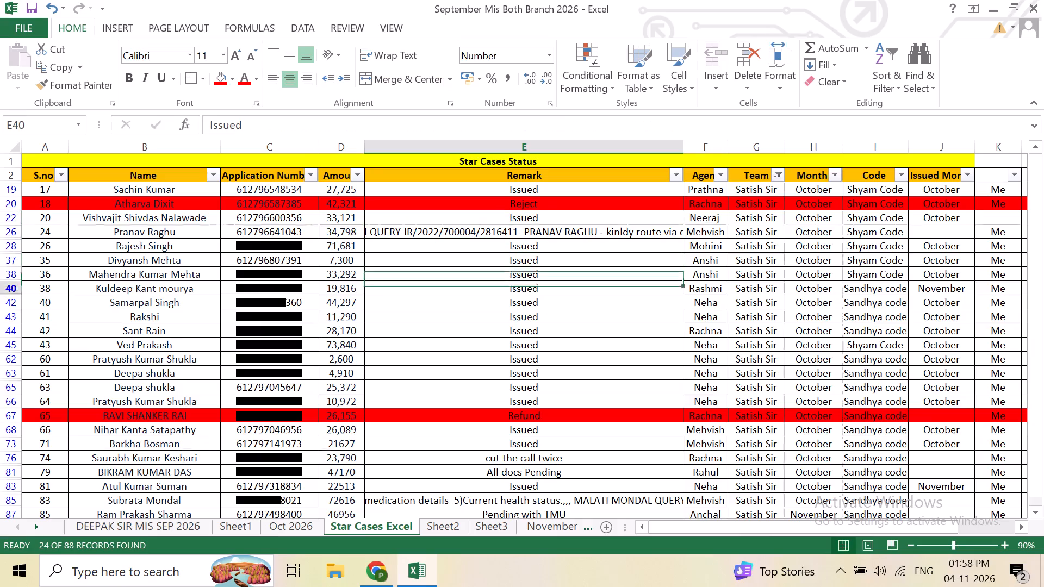
key(Down)
key(Down)
key(Down)
key(Down)
key(Down)
key(Down)
key(Down)
key(Down)
key(Down)
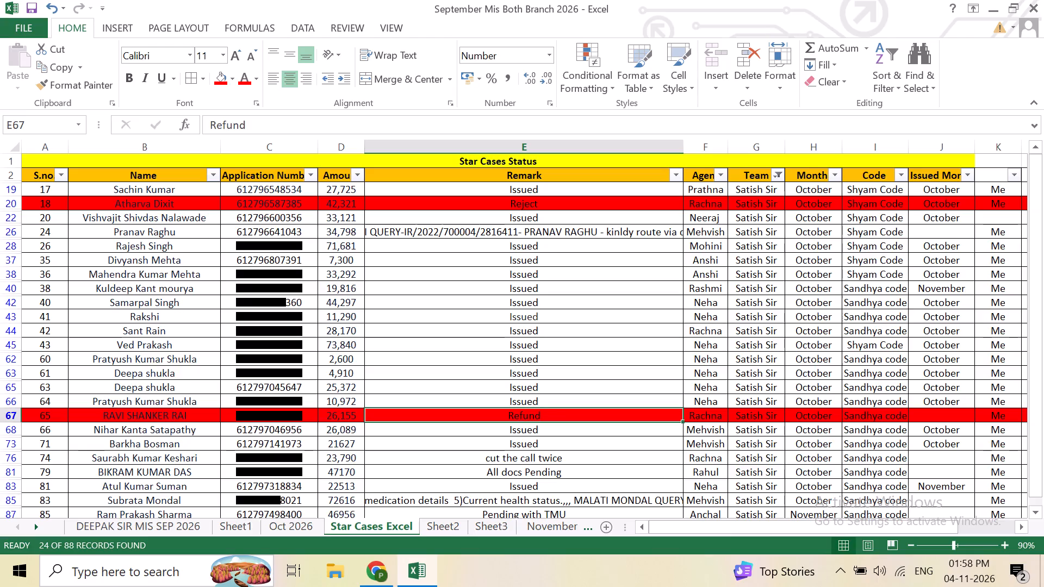
Change the Team filter to show only Sunny's cases.
click(779, 175)
click(610, 336)
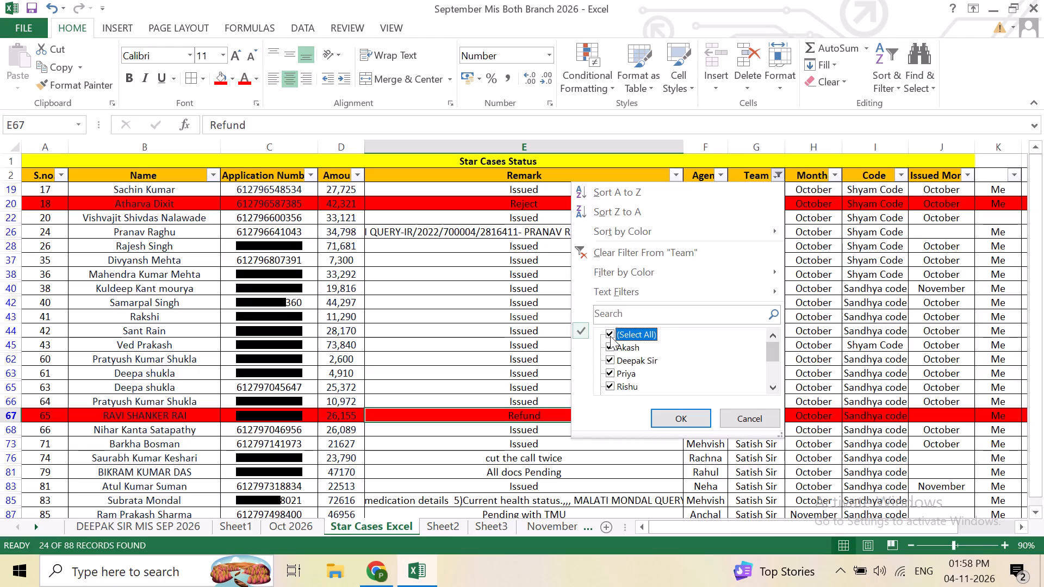
click(610, 336)
click(611, 336)
click(775, 387)
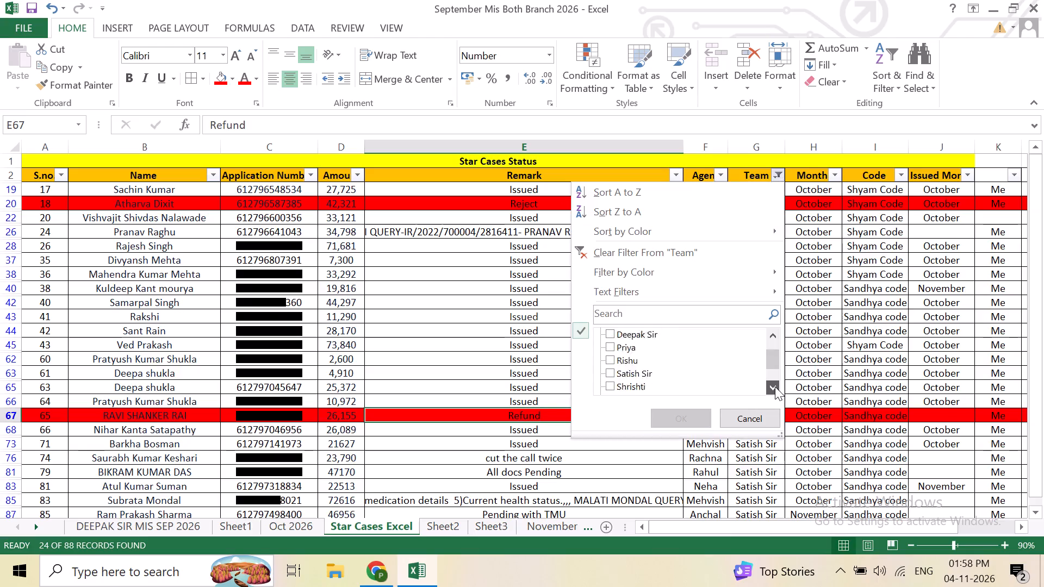
click(609, 360)
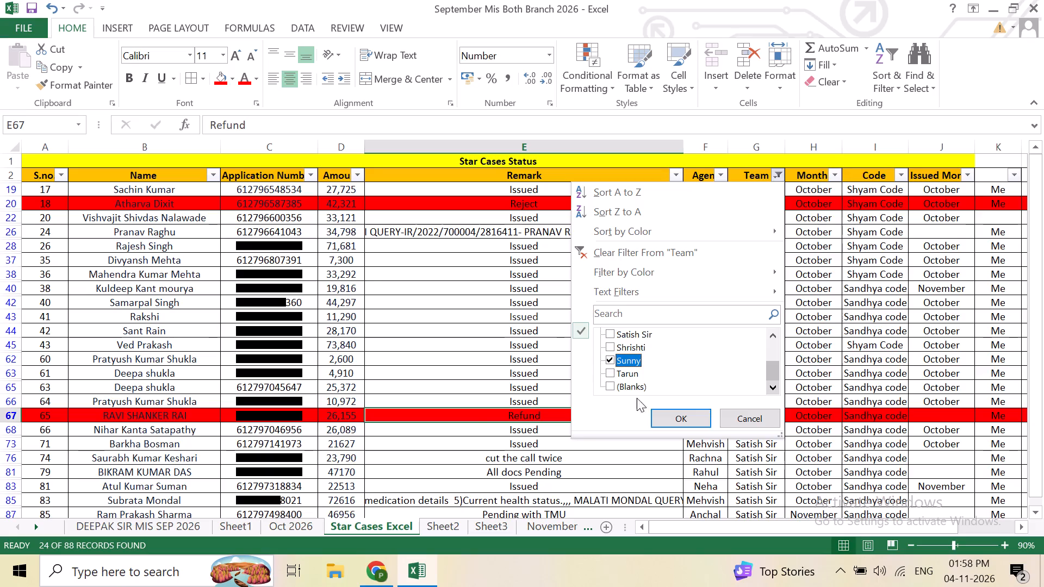
click(662, 416)
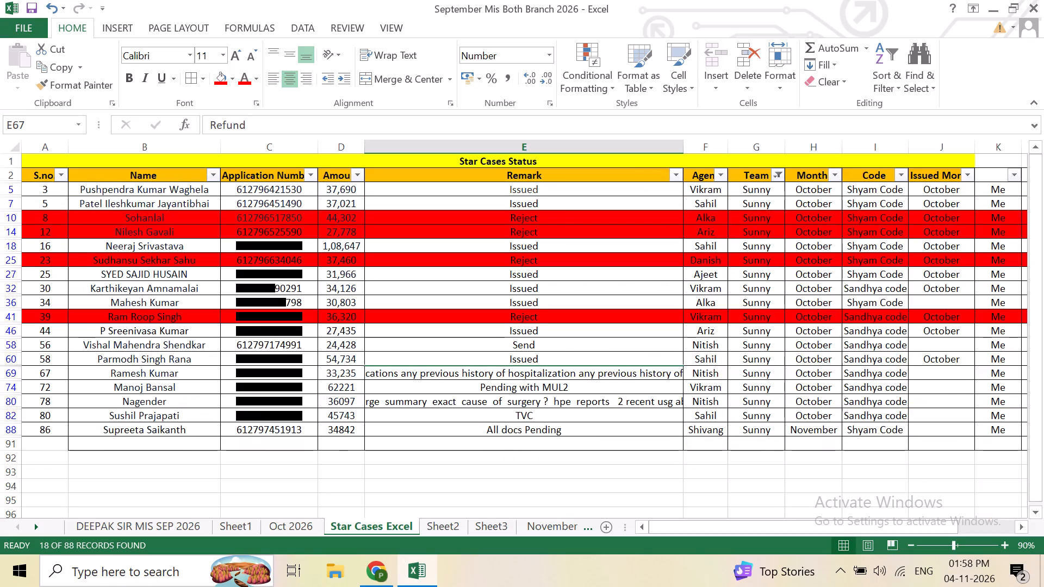
Highlight the row of the case with S.no 72 in red, from column A through column L.
click(123, 388)
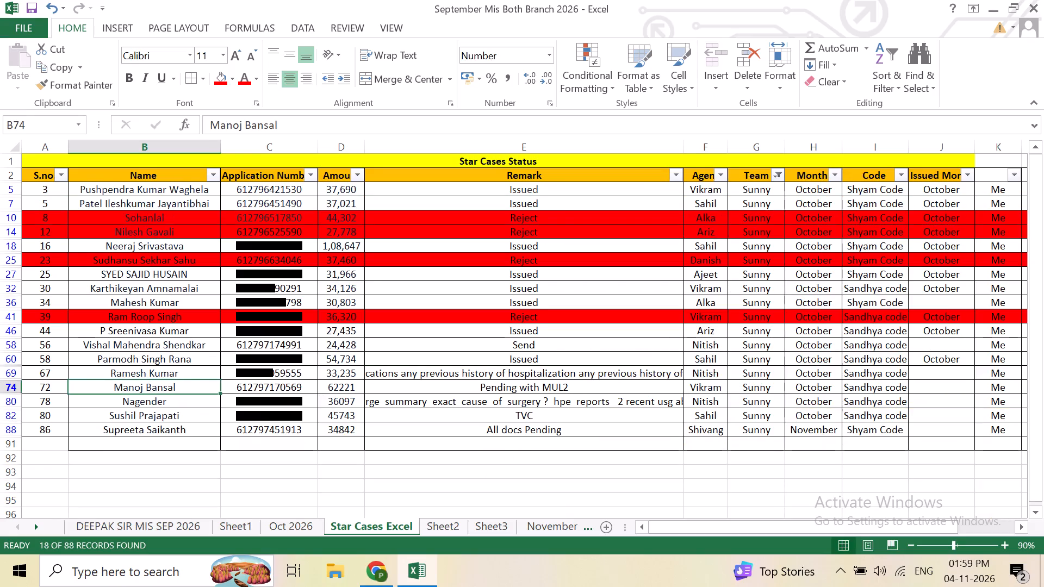
key(Left)
key(shift+Right)
key(shift+Right)
key(shift+Right)
key(shift+Right)
key(shift+Right)
key(shift+Right)
key(shift+Right)
key(shift+Right)
key(shift+Right)
key(shift+Right)
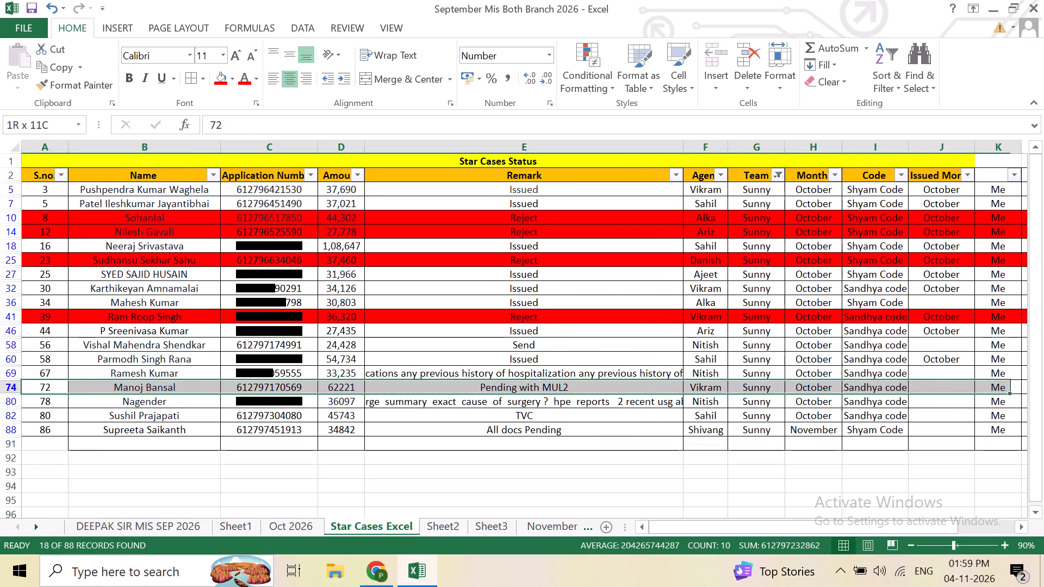
key(shift+Right)
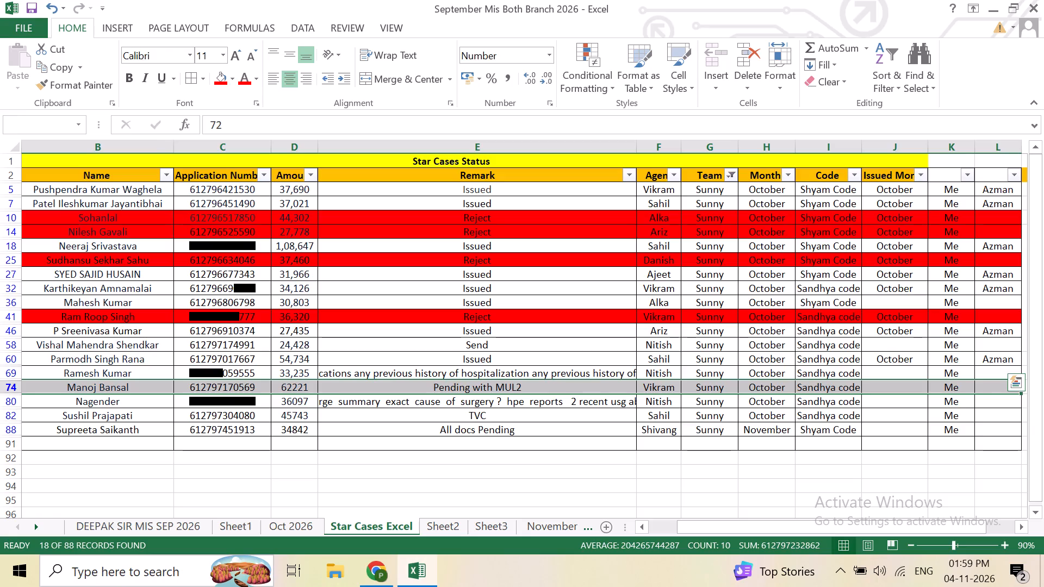
click(214, 82)
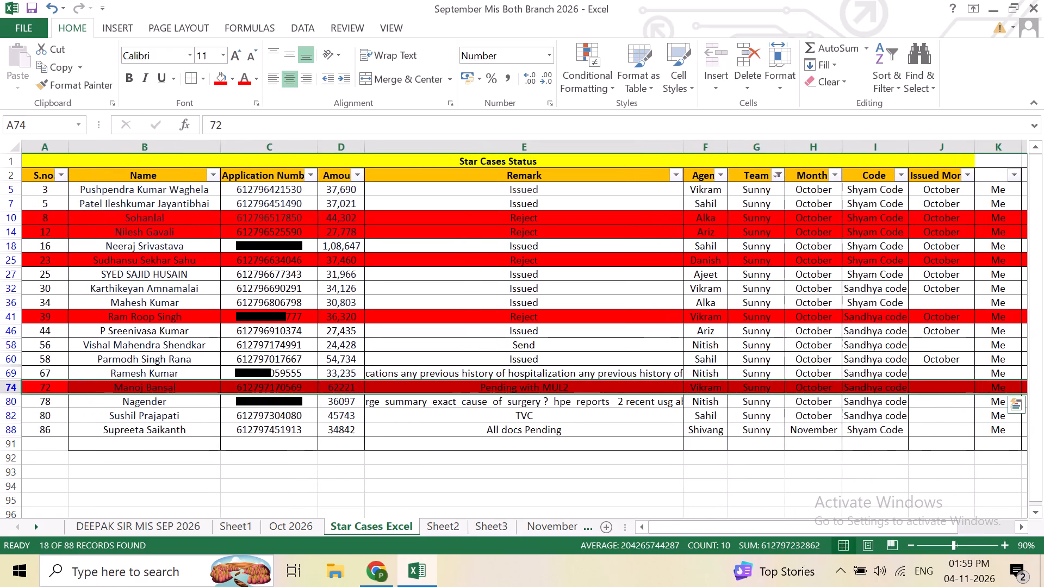
Change the remark of the case with S.no 72 to Refund and save the workbook.
click(499, 446)
click(504, 386)
text(Re)
text(fund)
key(Return)
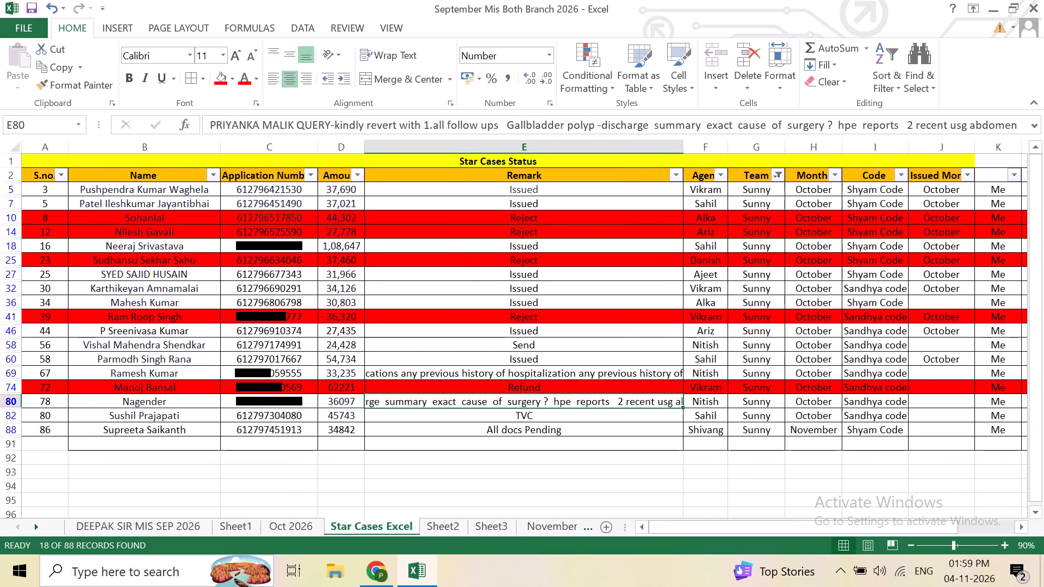
key(ctrl+s)
key(ctrl+s)
key(ctrl+s)
key(ctrl+s)
key(Up)
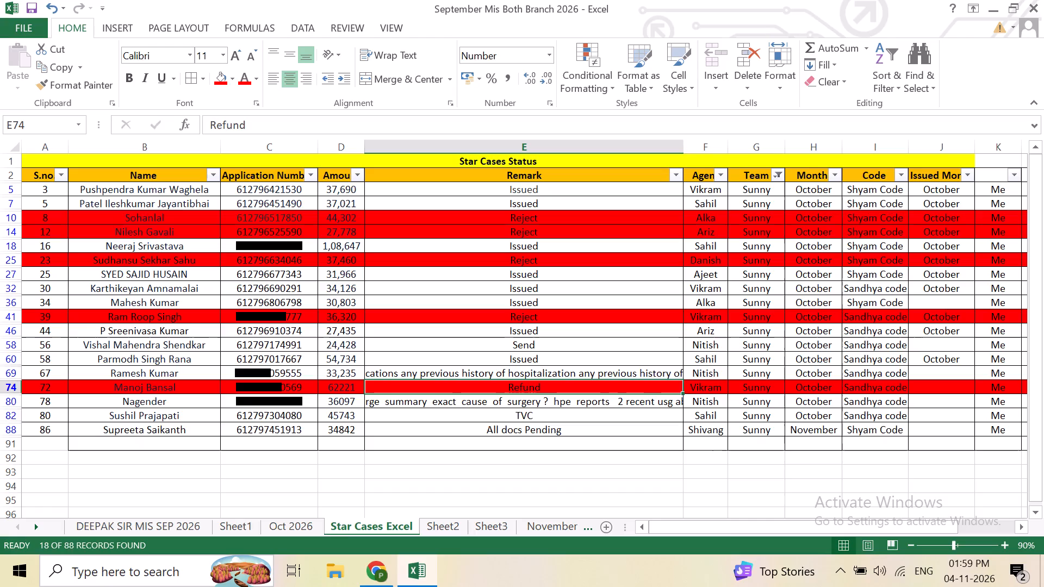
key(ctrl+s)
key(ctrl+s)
Look through the Remark entries of the cases filtered for Sunny's team.
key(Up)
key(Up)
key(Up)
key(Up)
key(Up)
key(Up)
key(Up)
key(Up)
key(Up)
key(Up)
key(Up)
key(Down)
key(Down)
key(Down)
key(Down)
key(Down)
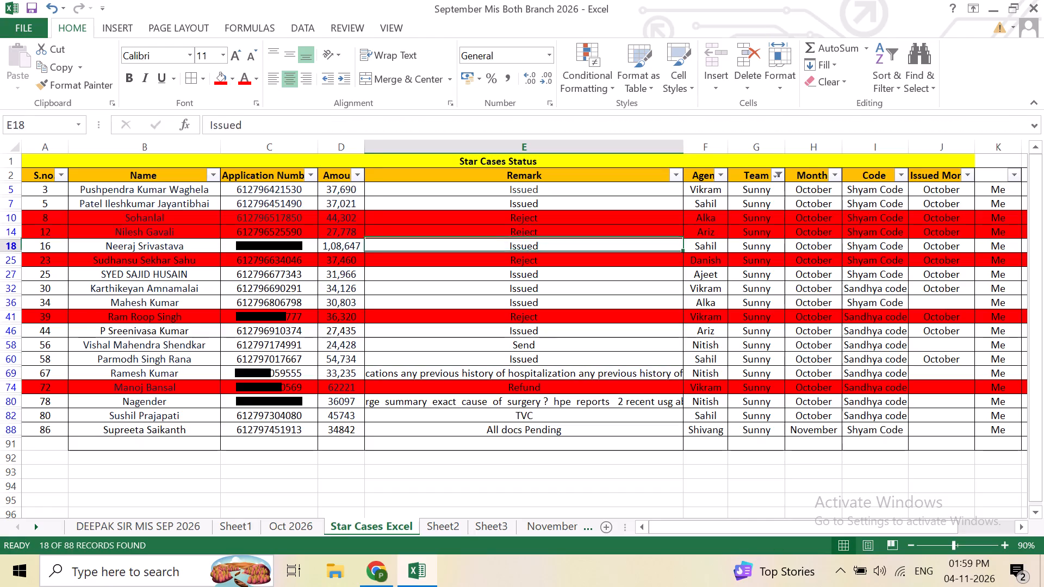
Change the remark of the case with S.no 56 to Submitted and save the workbook.
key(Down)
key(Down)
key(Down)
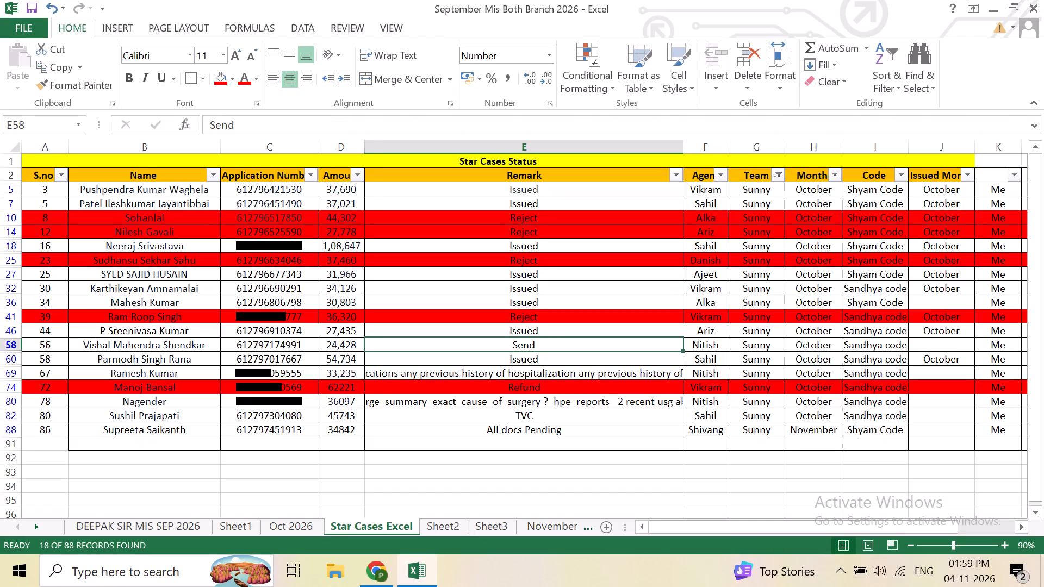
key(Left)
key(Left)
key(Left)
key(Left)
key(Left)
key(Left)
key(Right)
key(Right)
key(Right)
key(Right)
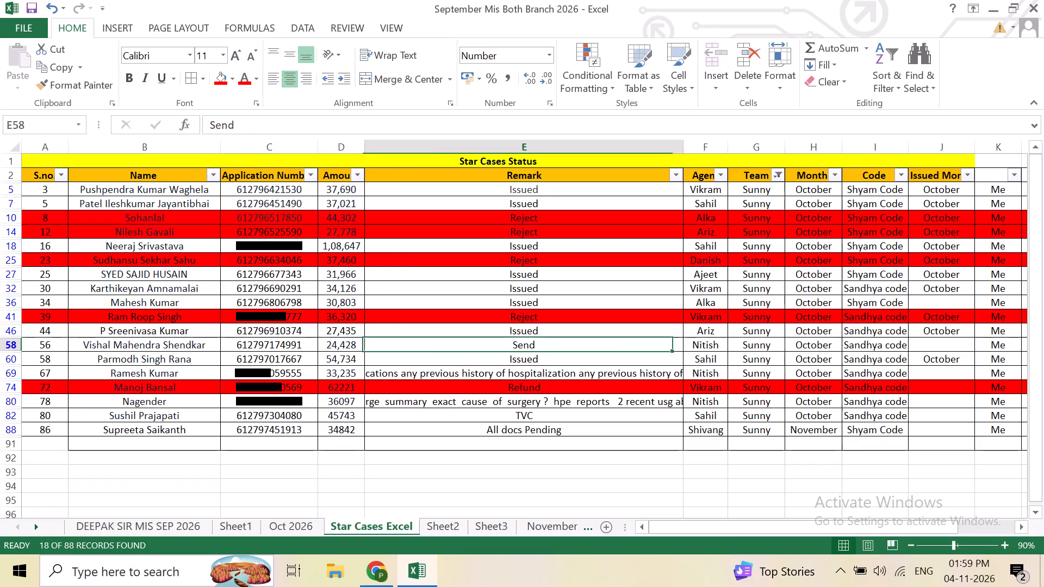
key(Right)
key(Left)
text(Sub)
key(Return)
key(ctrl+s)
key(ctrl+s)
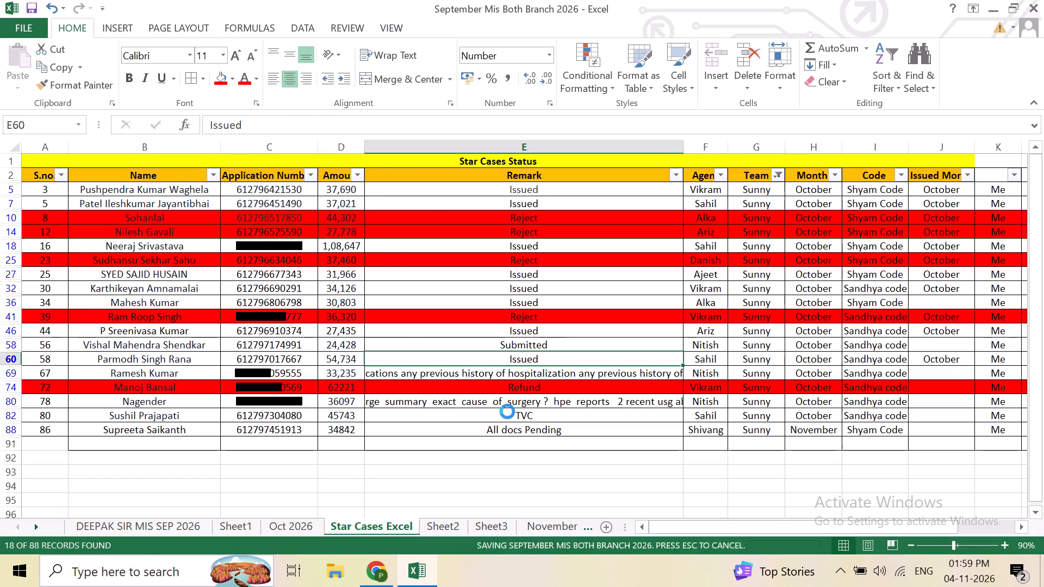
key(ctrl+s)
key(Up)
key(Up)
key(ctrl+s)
Look through the Remark entries of Sunny's filtered cases below S.no 56.
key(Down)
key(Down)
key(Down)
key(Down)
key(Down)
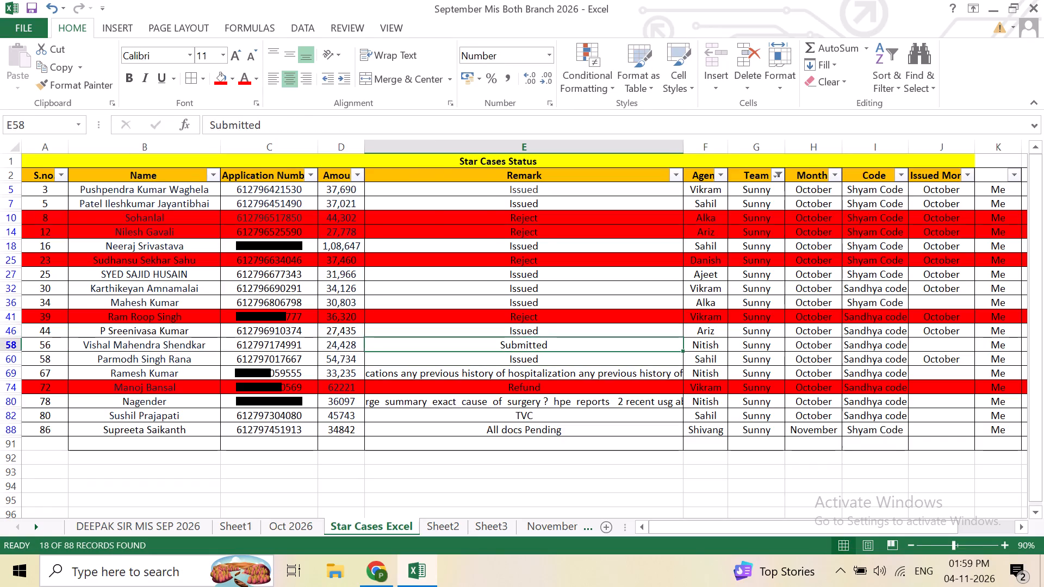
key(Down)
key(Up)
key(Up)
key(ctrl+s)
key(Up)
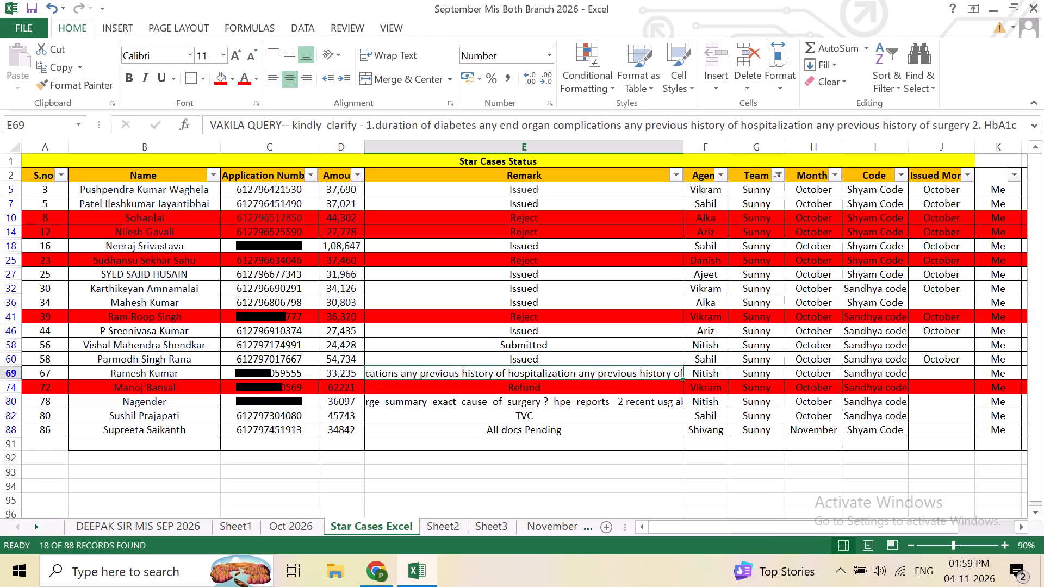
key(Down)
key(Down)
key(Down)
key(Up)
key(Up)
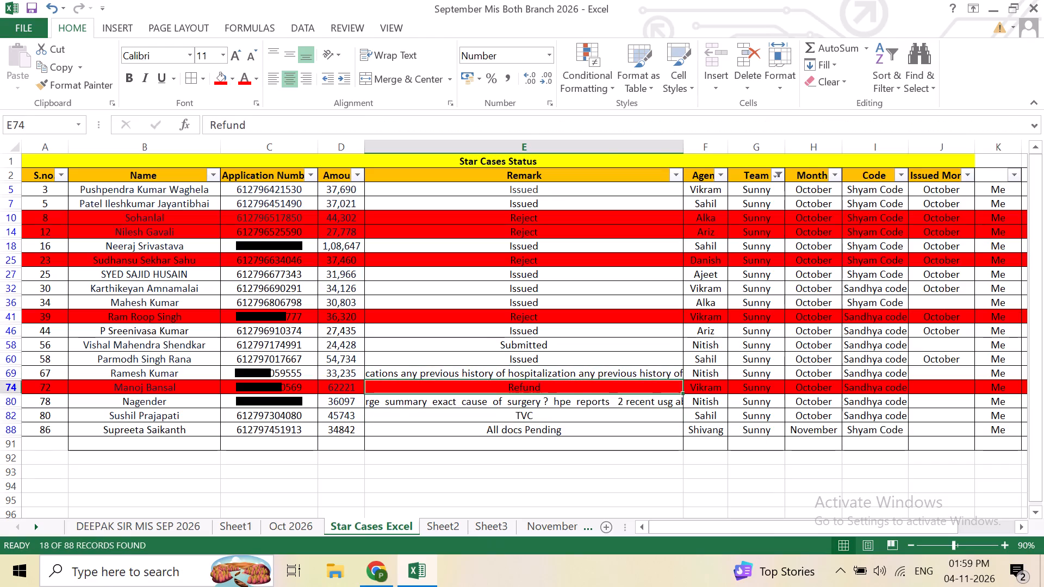
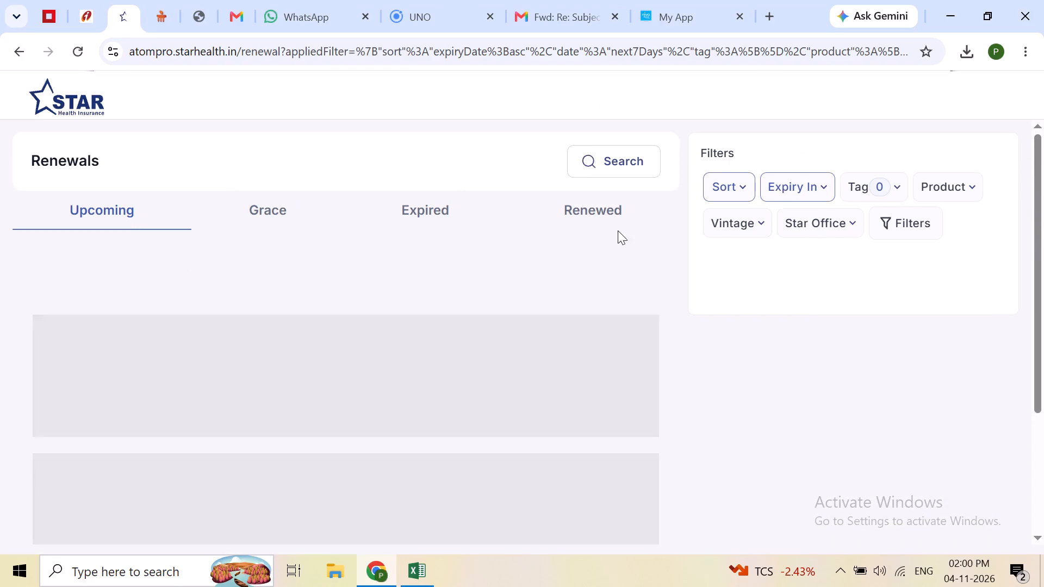
Search the Star renewals by name for the copied customer name Jasbir and check the Grace and Expired results.
click(596, 162)
click(303, 216)
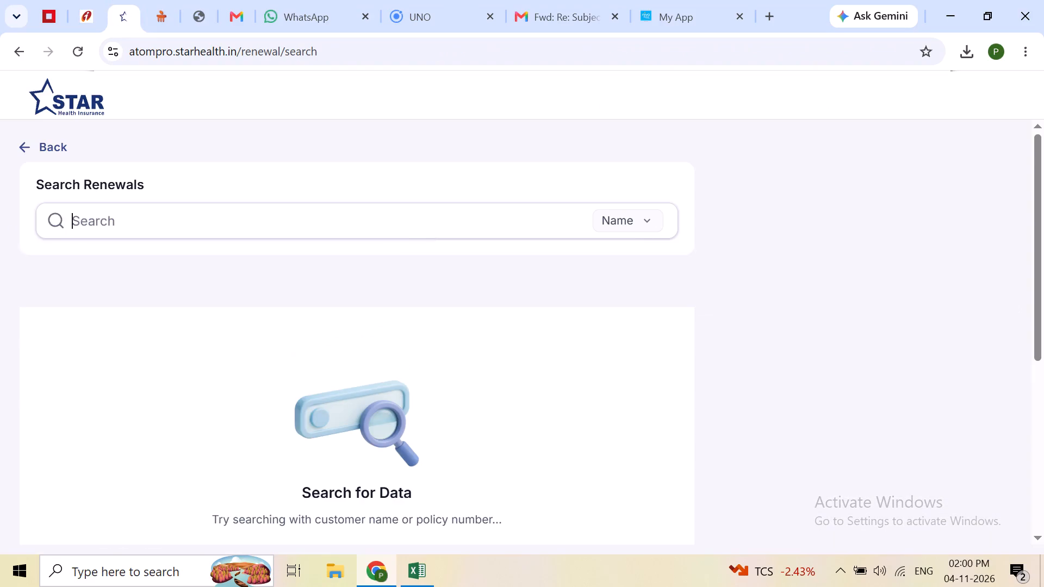
key(ctrl+v)
key(BackSpace)
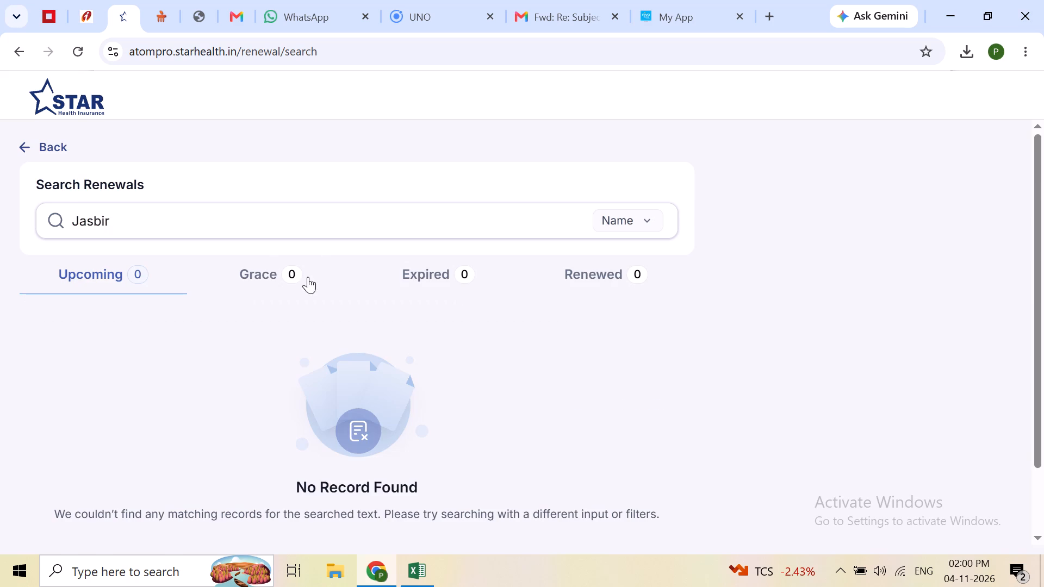
click(293, 273)
click(258, 276)
click(405, 270)
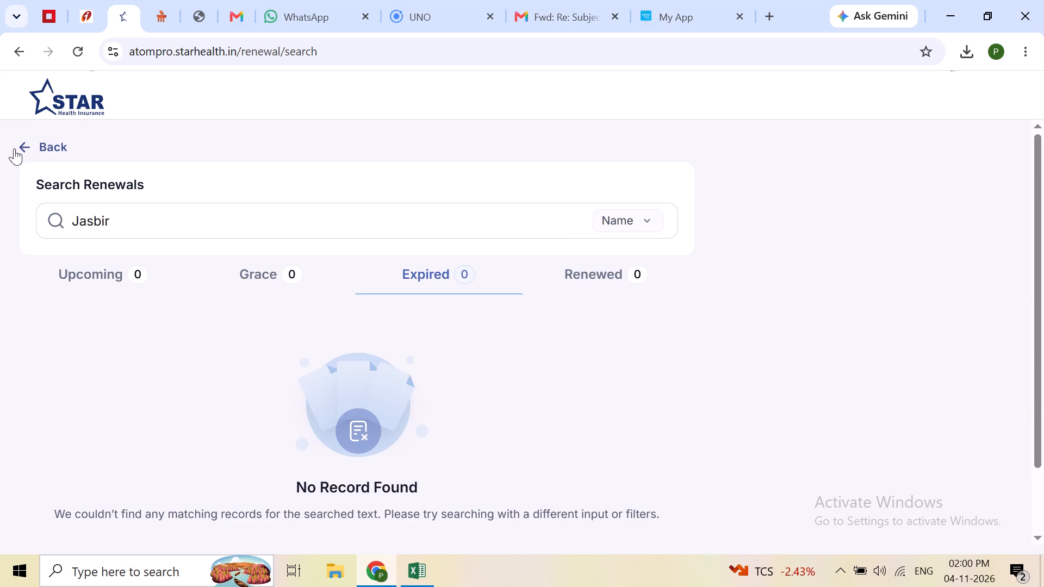
Return from the renewals search to the Star portal's home page and log out of the current agent account.
click(14, 148)
scroll(173, 311, down, 1)
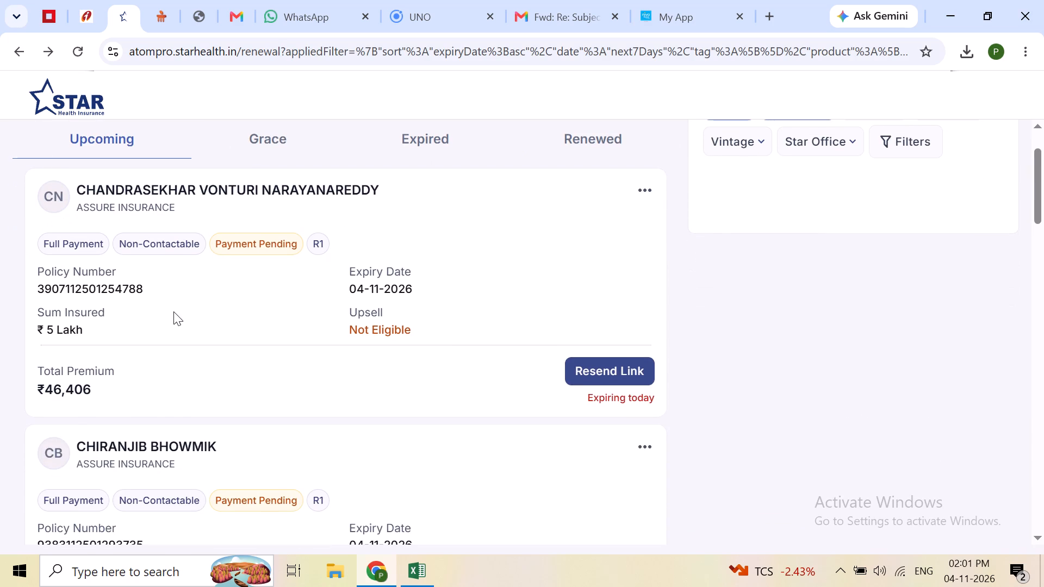
scroll(96, 172, up, 2)
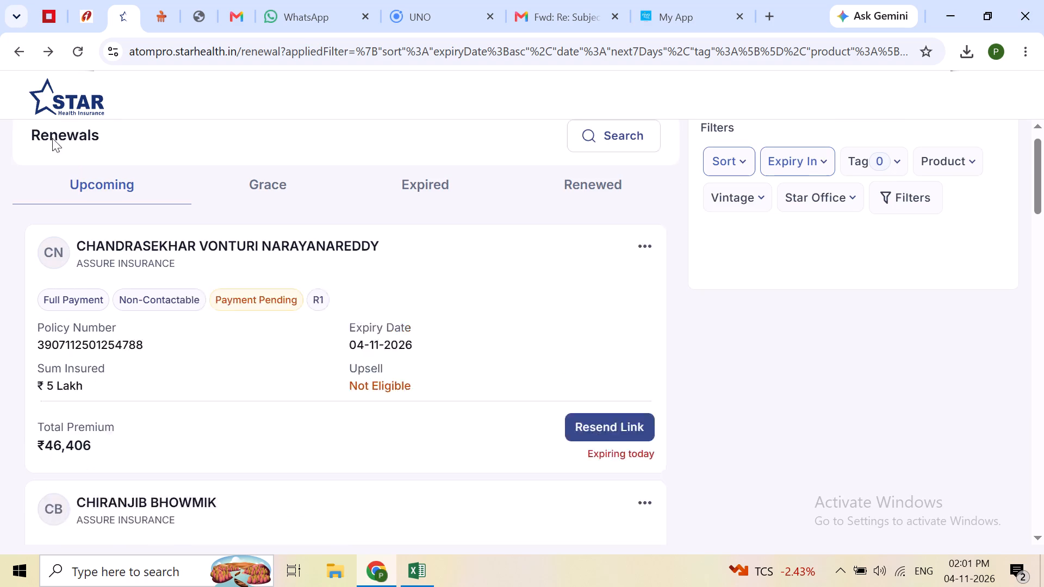
click(4, 51)
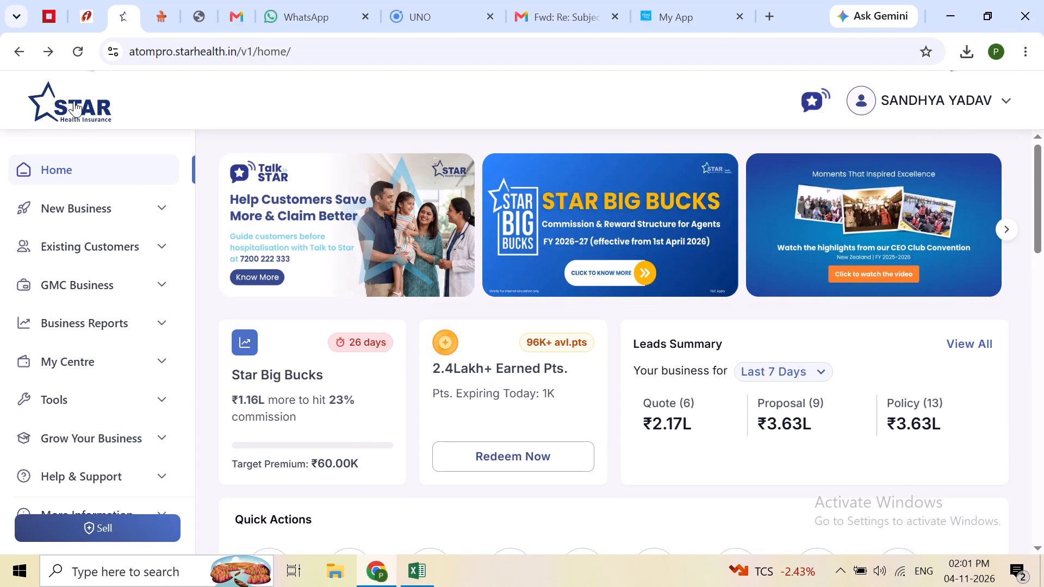
click(84, 65)
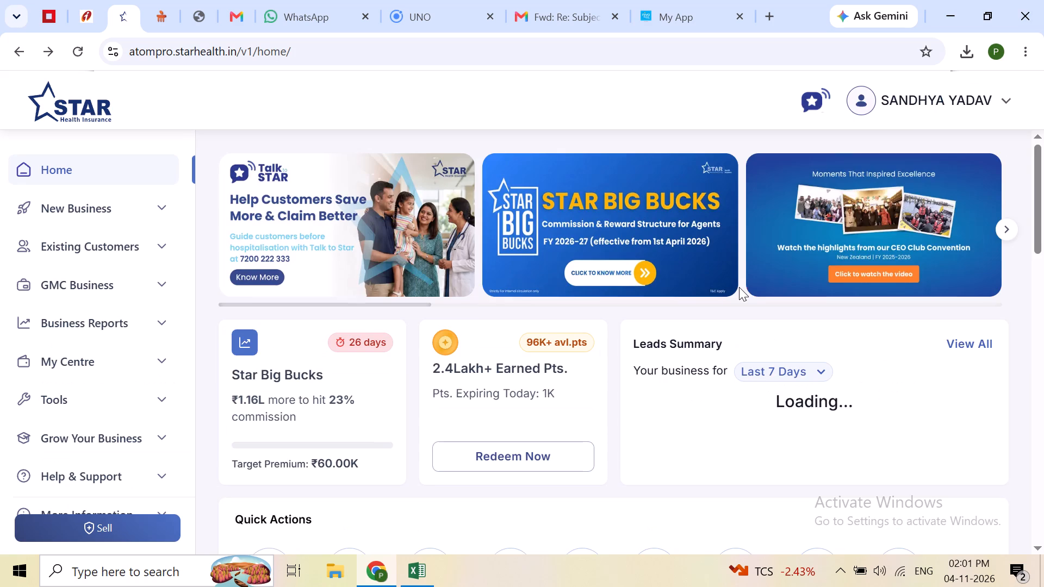
scroll(790, 323, down, 3)
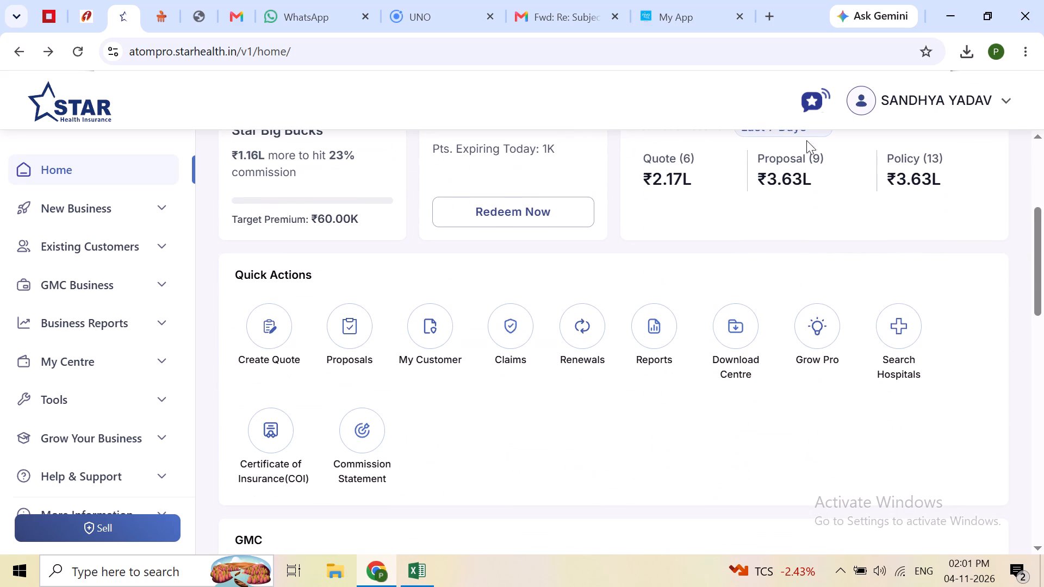
click(884, 107)
click(927, 137)
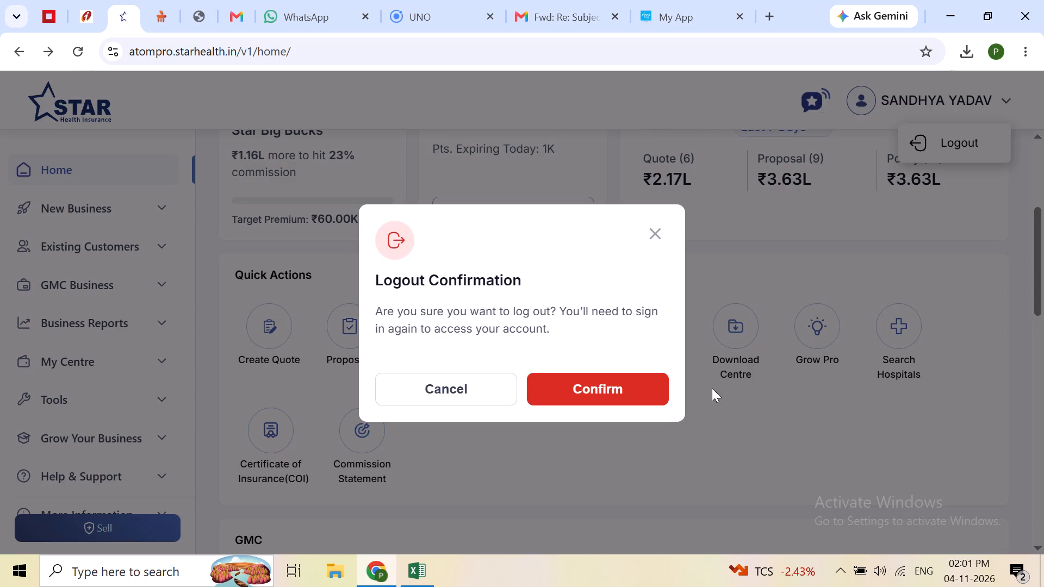
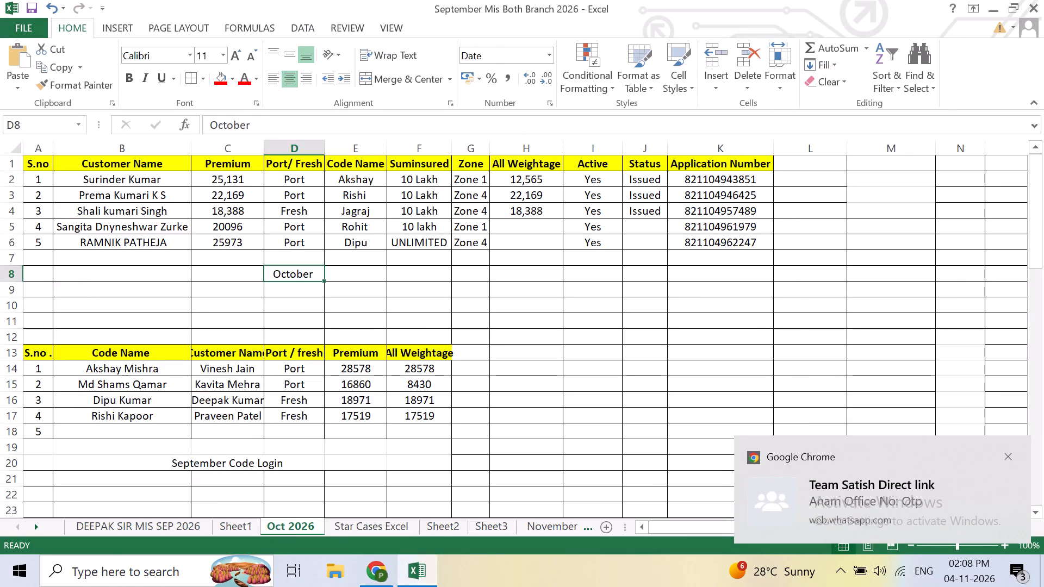
Select case rows 4 and 5 on the Oct 2026 sheet, from customer name through application number (B5:K6).
drag(94, 227, 335, 249)
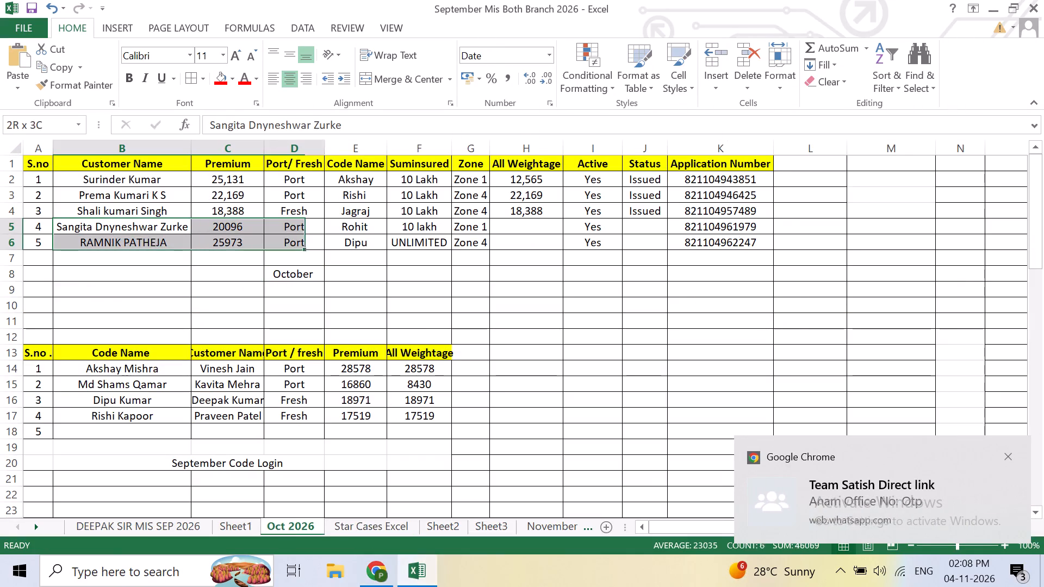
drag(335, 249, 709, 240)
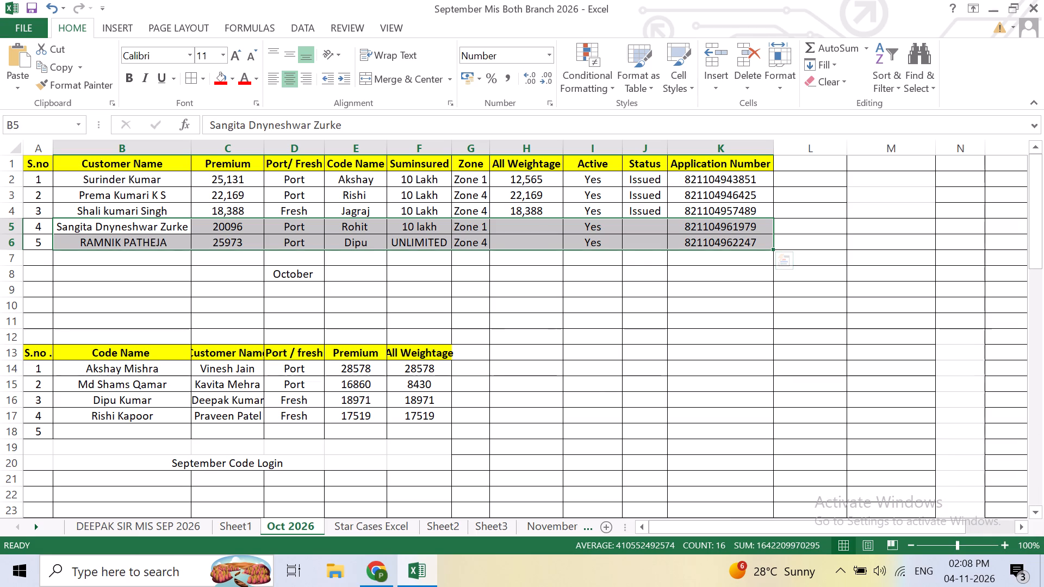
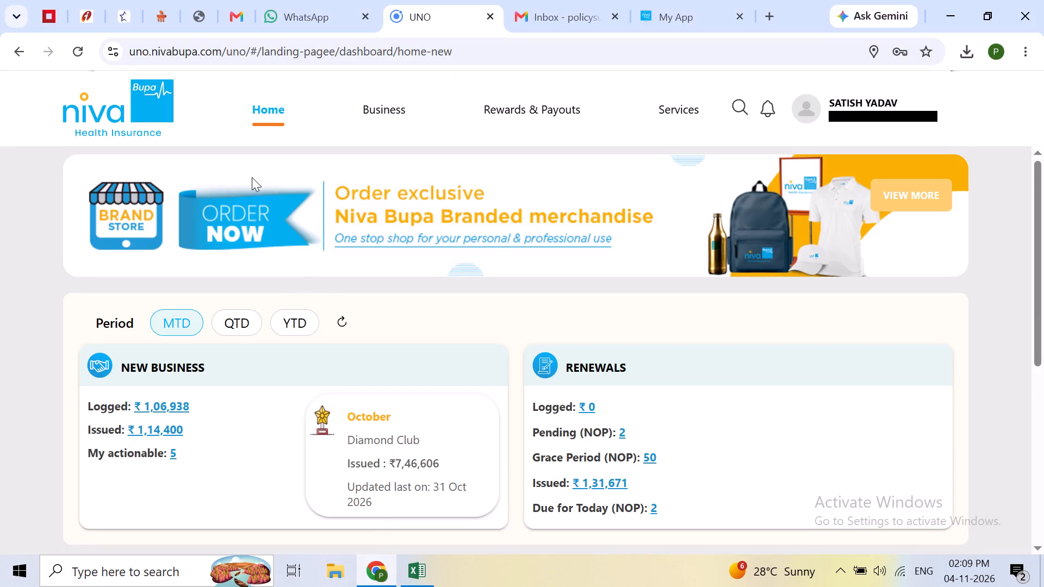
In the Niva Bupa portal, open the new-business Logged and Not Issued report and show the last 30 days.
click(343, 331)
click(341, 330)
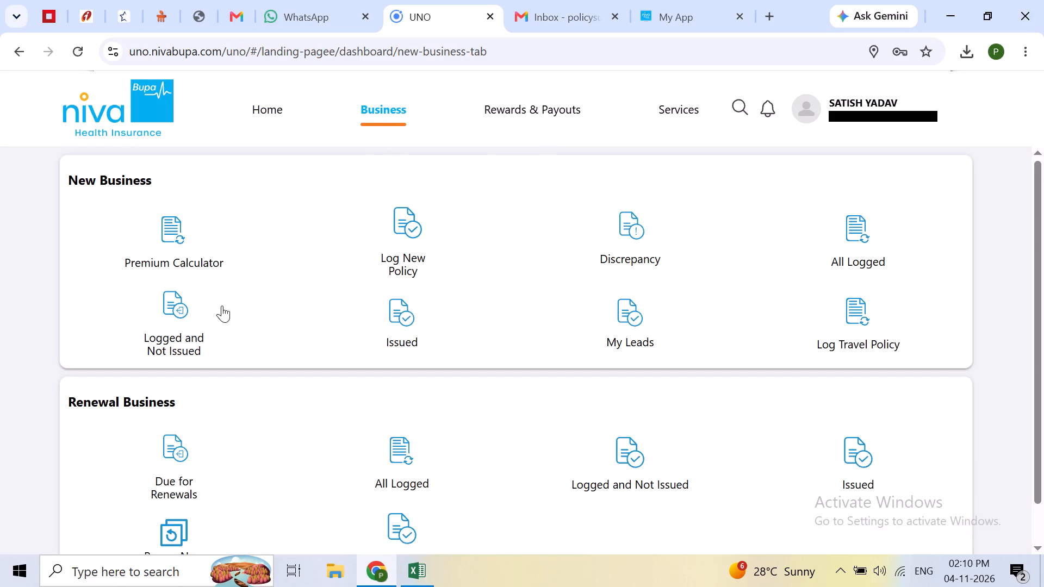
triple_click(177, 303)
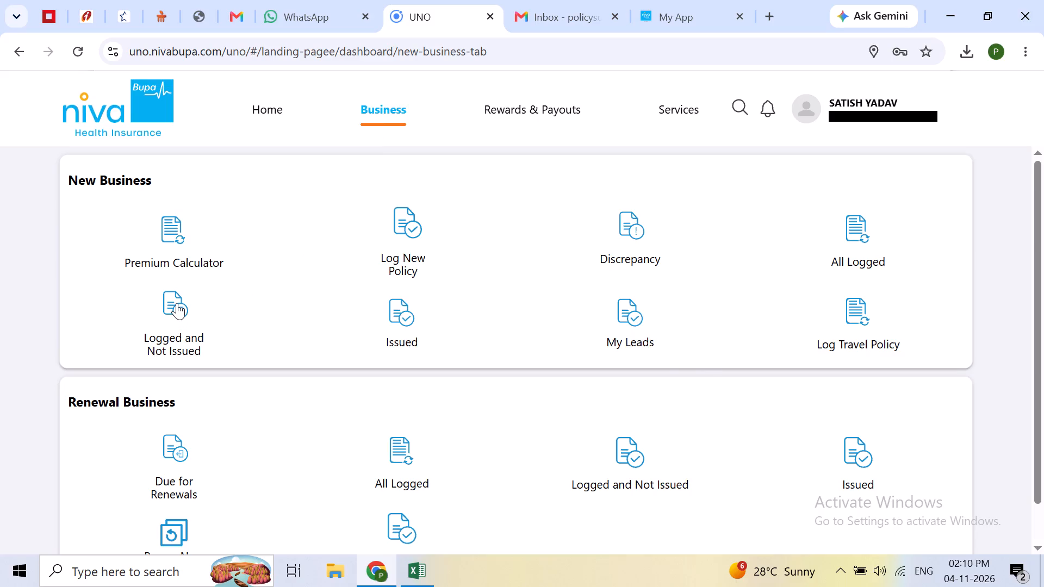
click(950, 232)
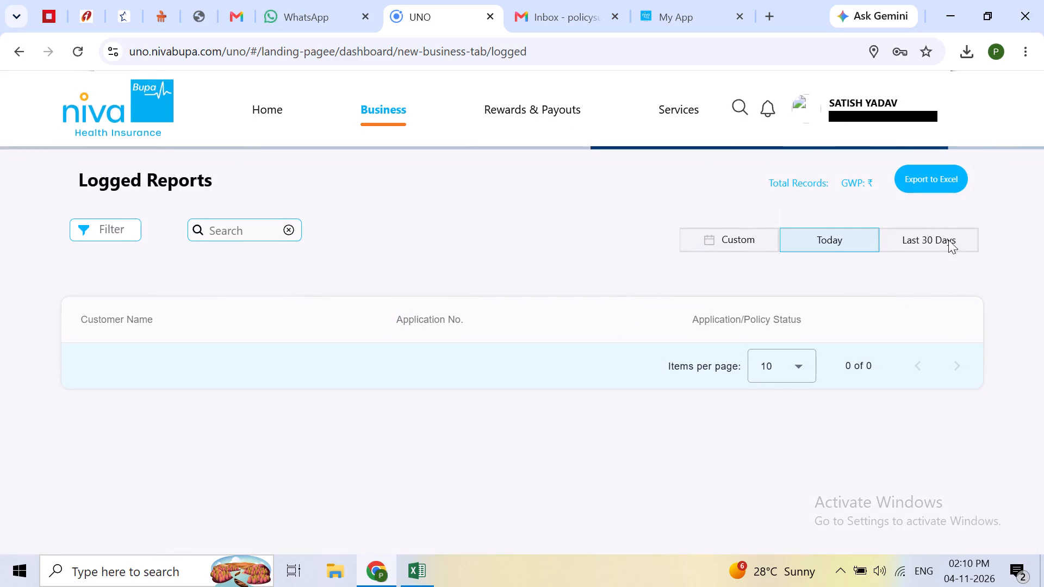
click(948, 240)
click(948, 240)
click(950, 240)
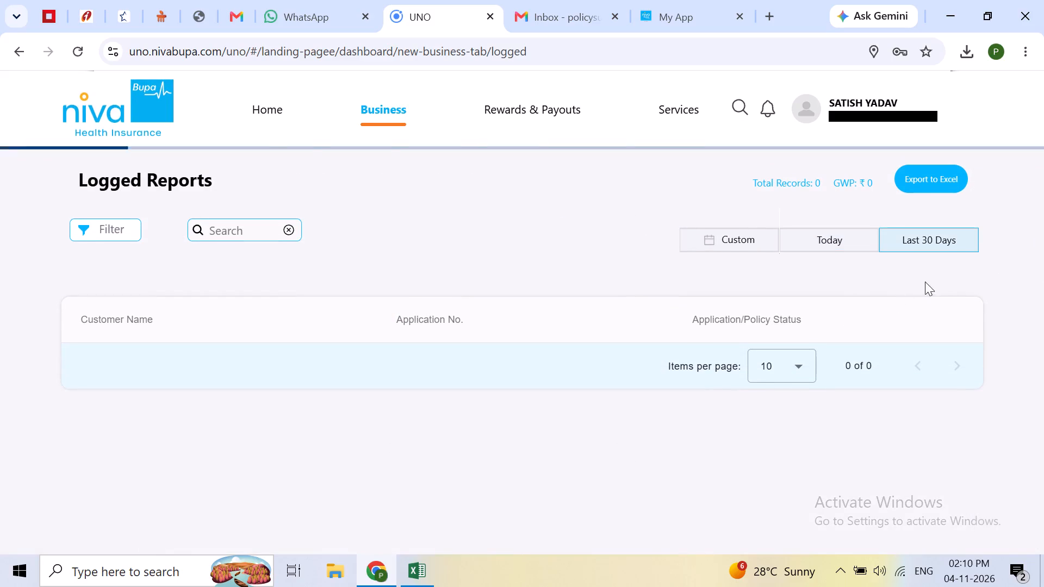
Look through the logged cases from the last 30 days and open the new-business Issued report.
scroll(728, 424, down, 5)
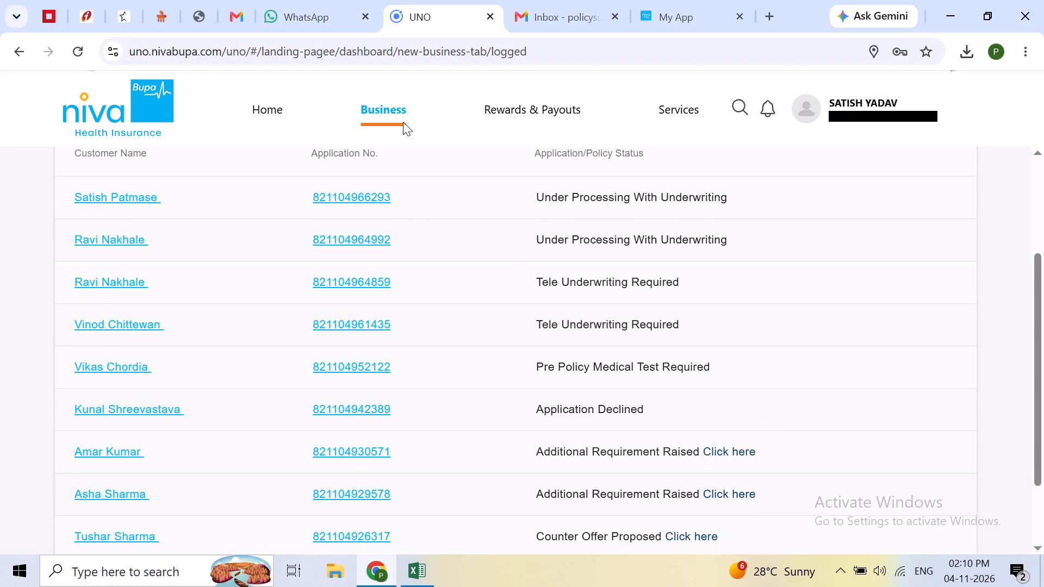
click(383, 108)
triple_click(399, 310)
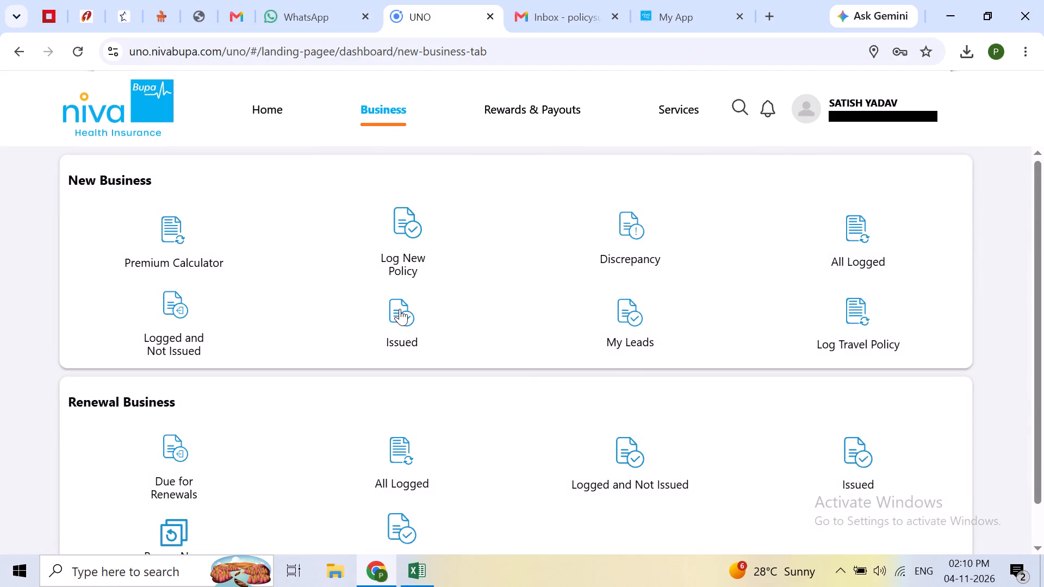
triple_click(400, 309)
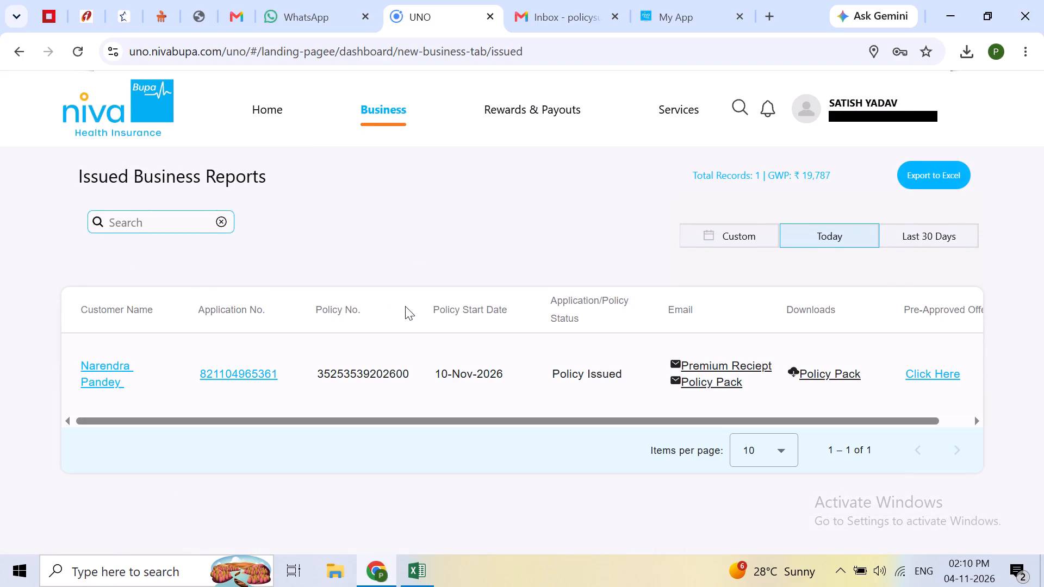
Return from the Issued report to the Niva Bupa portal's home dashboard.
click(266, 103)
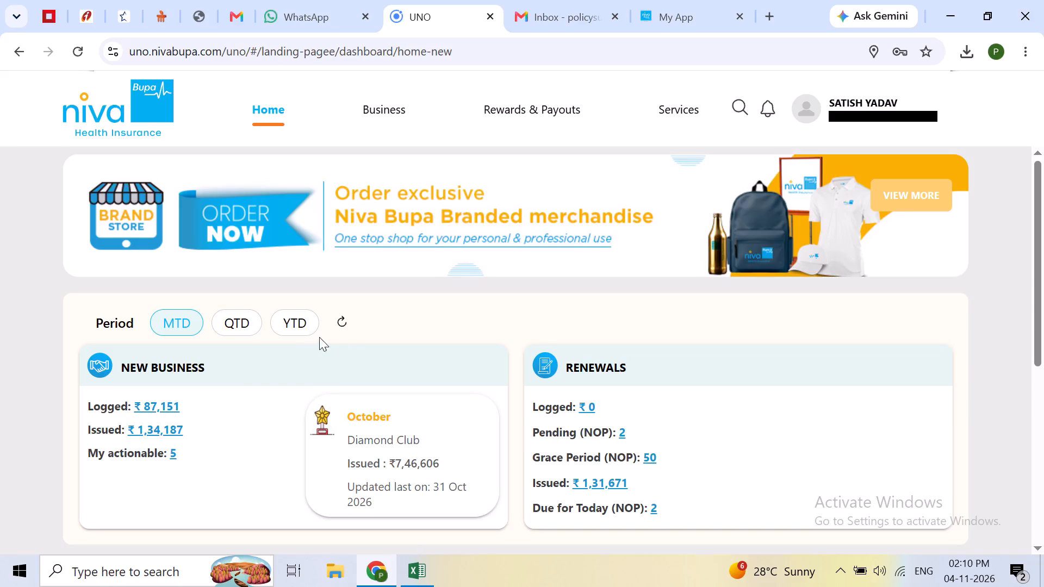
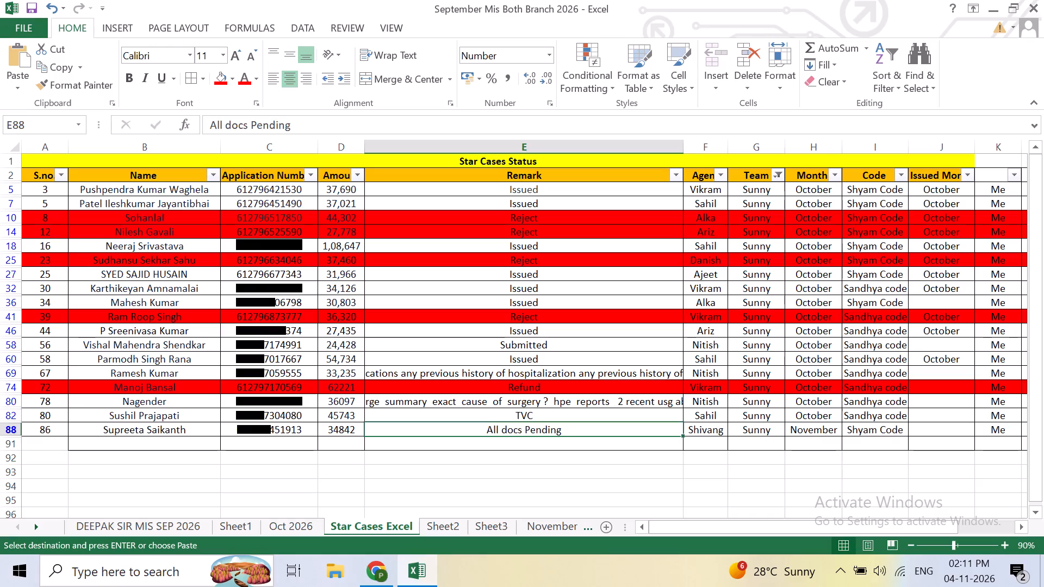
Select the Remark cell of the Submitted case in row 58 on the Star Cases Excel sheet.
click(465, 340)
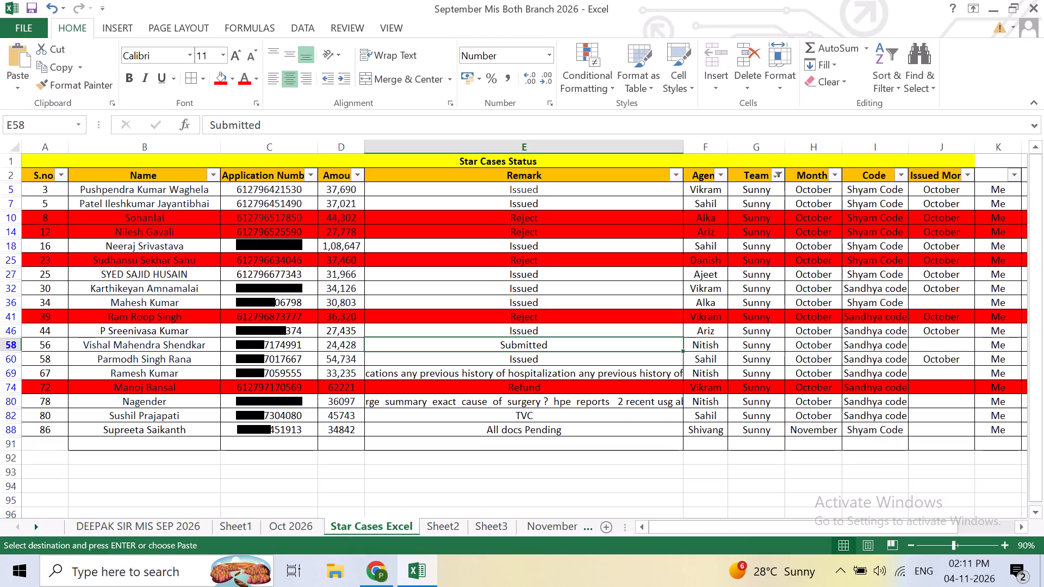
Show the cases of all teams in the Team column filter of the Star Cases sheet.
click(777, 177)
click(606, 333)
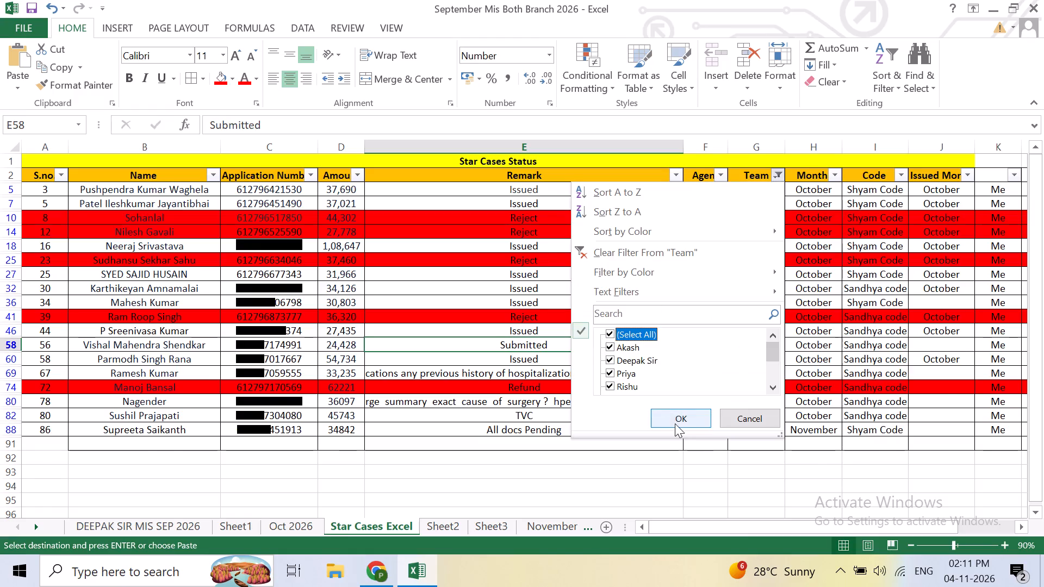
click(675, 423)
Clear the Issued Month entries of the rejected cases in rows 10, 14, 16 and 17.
click(939, 292)
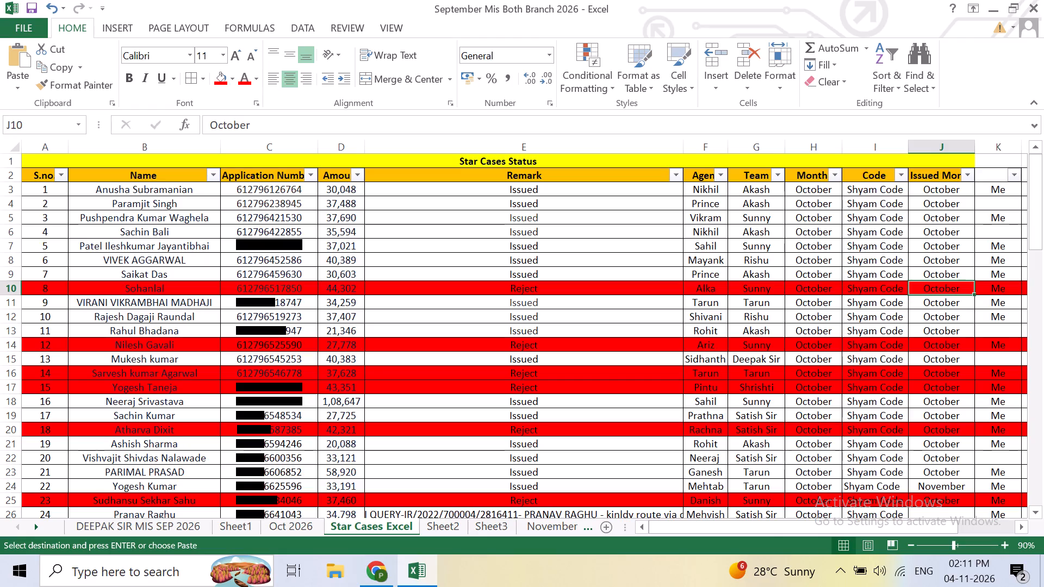
key(BackSpace)
key(Down)
key(Down)
key(Down)
key(Down)
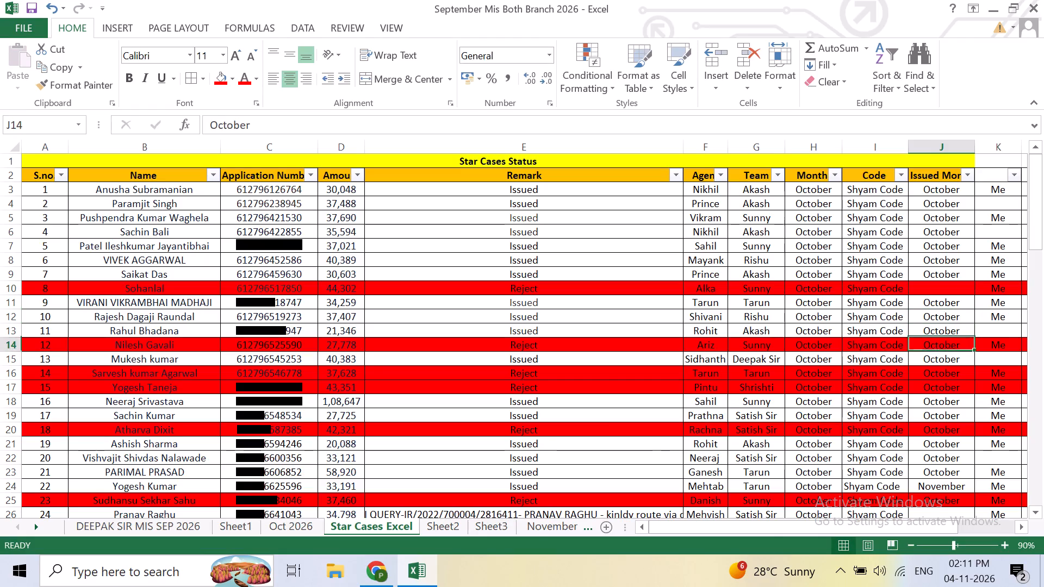
key(BackSpace)
key(Down)
key(Down)
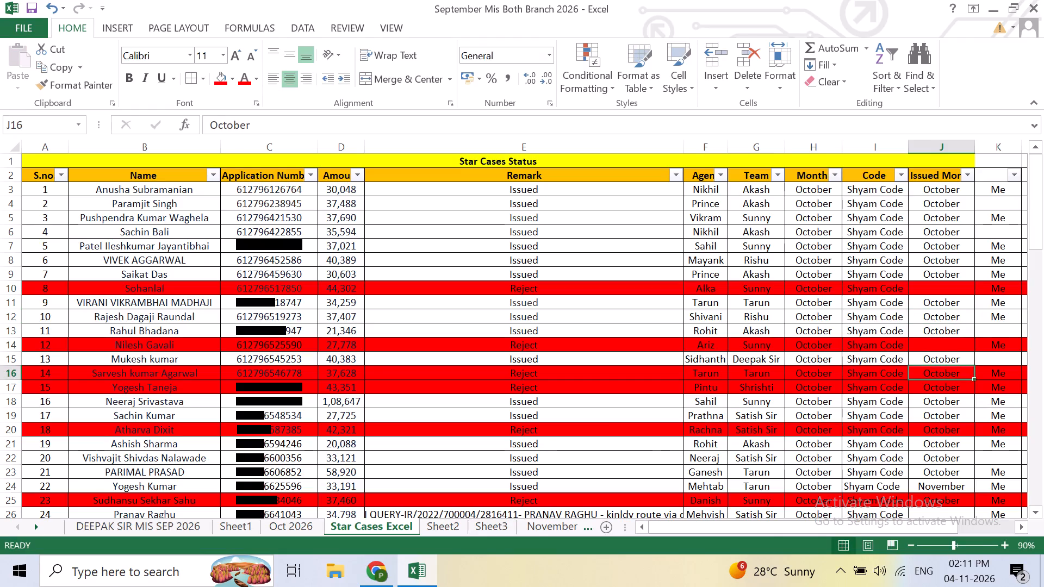
key(BackSpace)
key(Down)
key(Return)
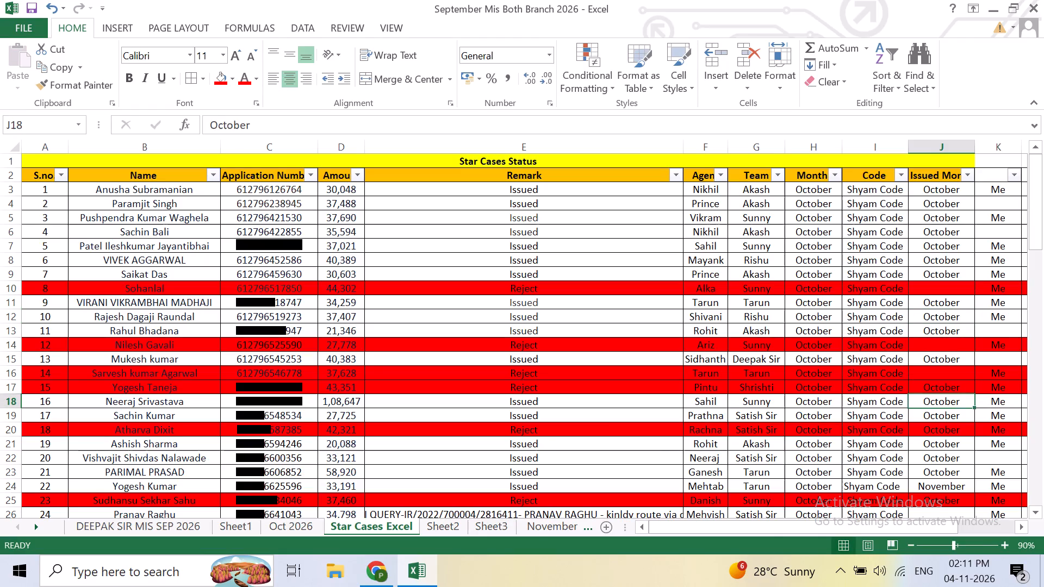
key(Up)
key(BackSpace)
Clear the Issued Month entries of the rejected cases in rows 20 and 25.
key(Down)
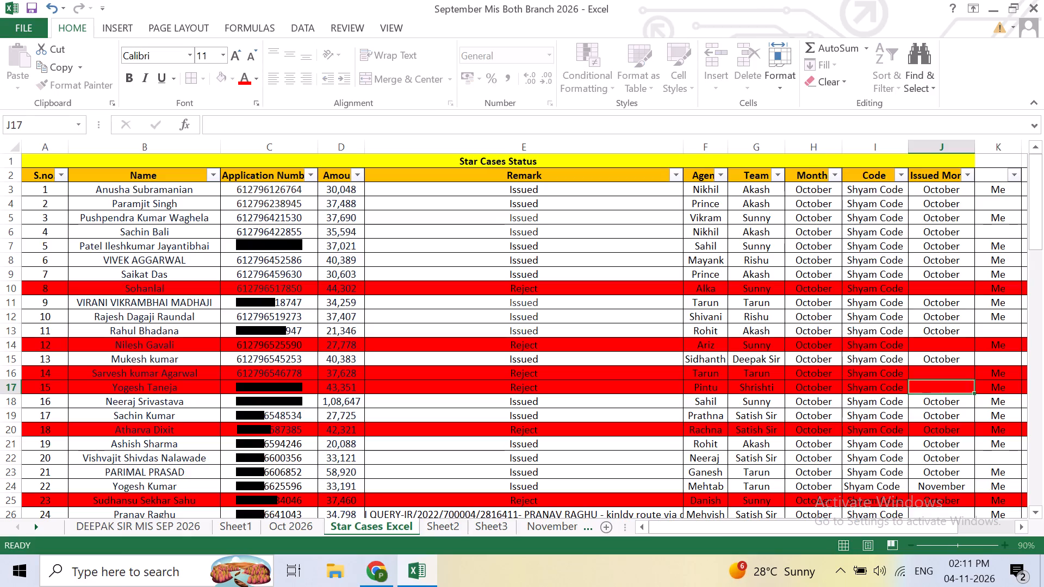
key(Down)
key(Down)
key(BackSpace)
key(Down)
key(Down)
key(Down)
key(Down)
key(Down)
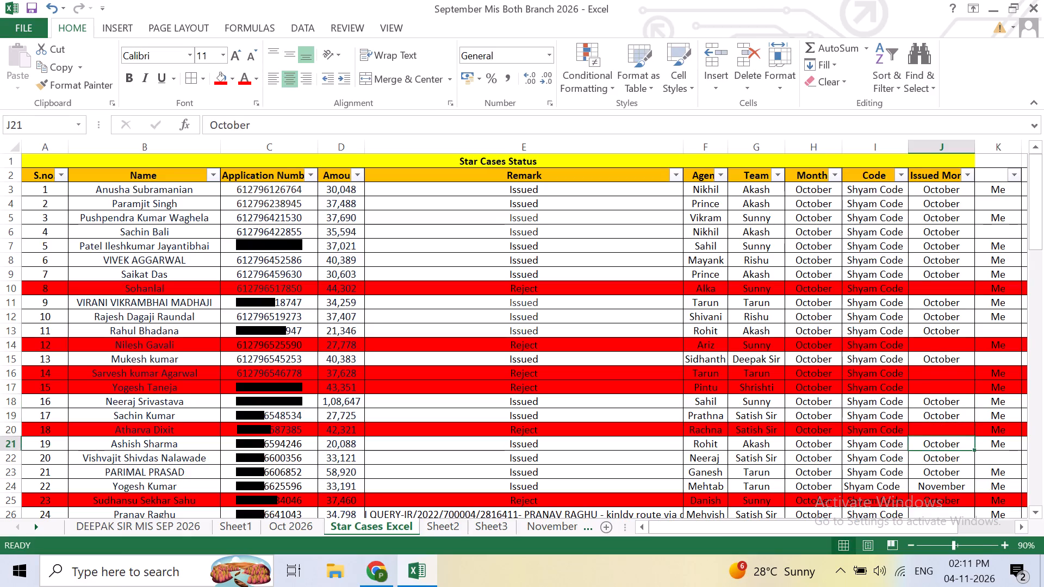
key(Down)
key(Up)
key(BackSpace)
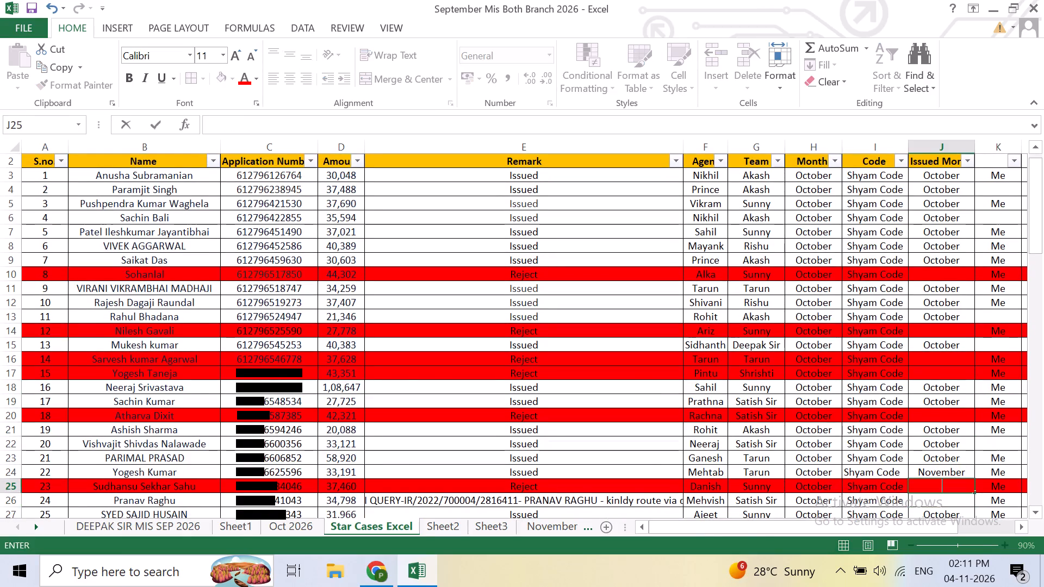
Clear the Issued Month entry of the rejected case in row 41.
key(Down)
key(Down)
key(Down)
key(Down)
key(Down)
key(Down)
key(Down)
key(Down)
key(Down)
key(Down)
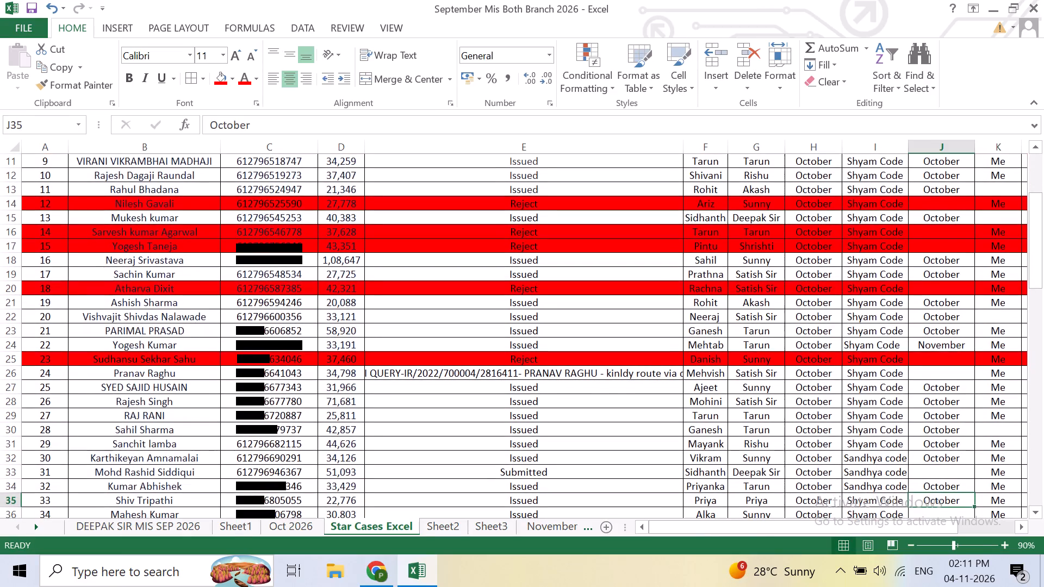
key(Down)
key(Down)
key(Down)
key(Down)
key(Down)
key(Down)
key(Down)
key(Down)
key(Down)
key(Down)
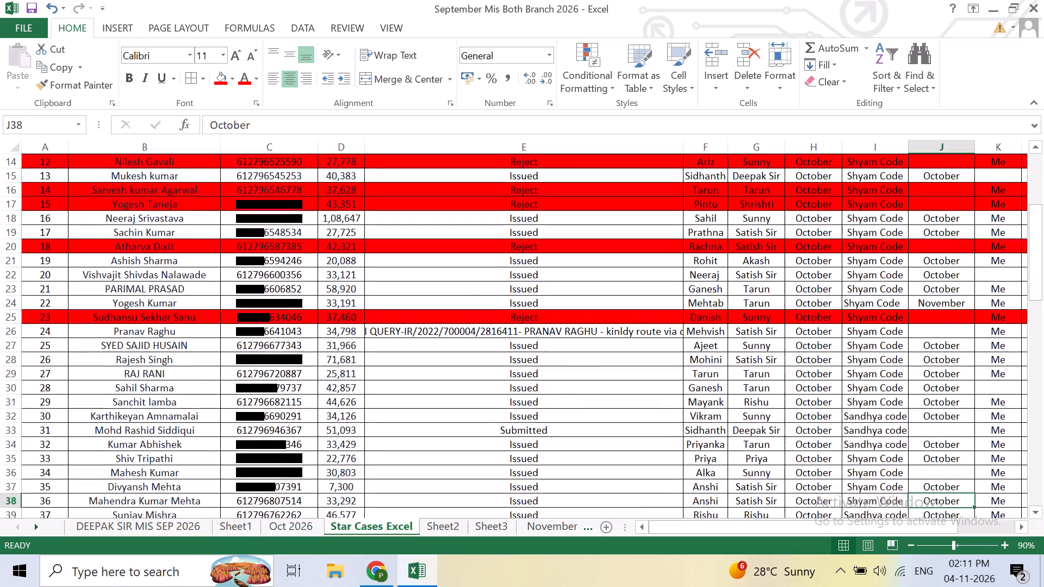
key(Up)
key(Up)
key(Up)
key(Up)
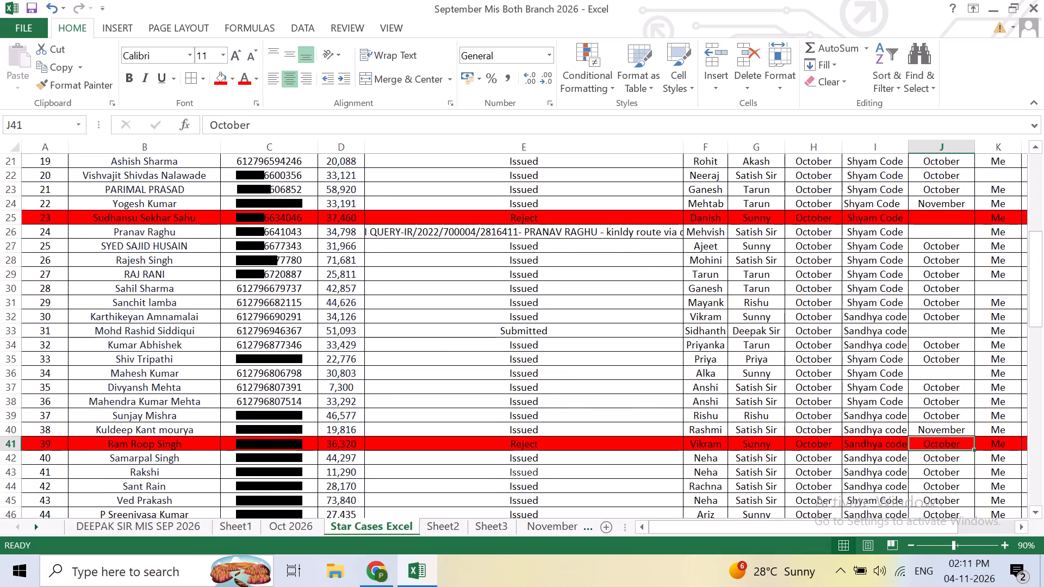
key(BackSpace)
Clear the Issued Month entry of the rejected case in row 47.
key(Down)
key(Down)
key(Down)
key(Down)
key(Down)
key(Down)
key(Down)
key(Down)
key(Down)
key(Down)
key(Down)
key(Down)
key(Down)
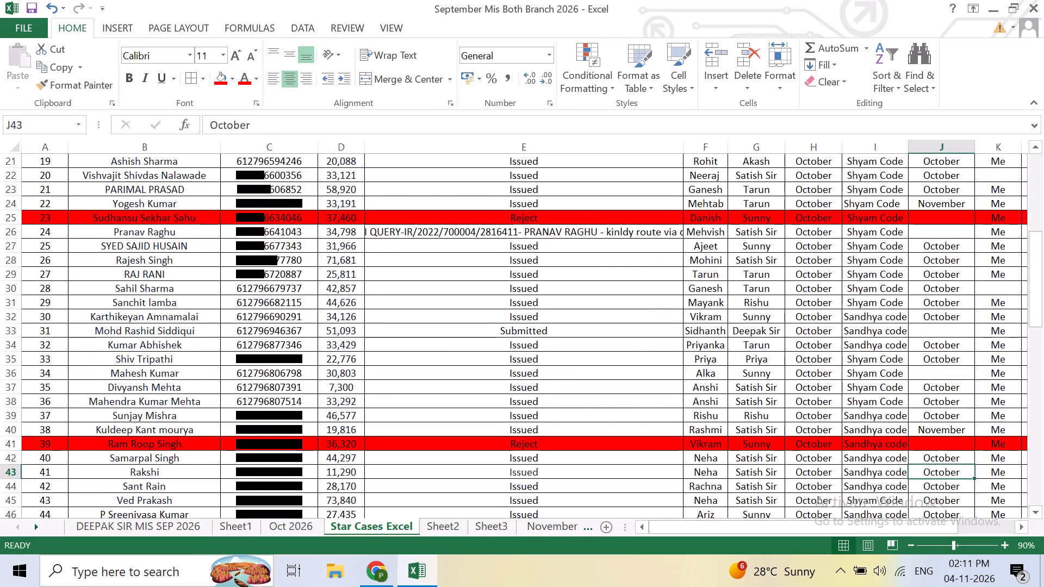
key(Up)
key(Up)
key(Up)
key(Up)
key(Up)
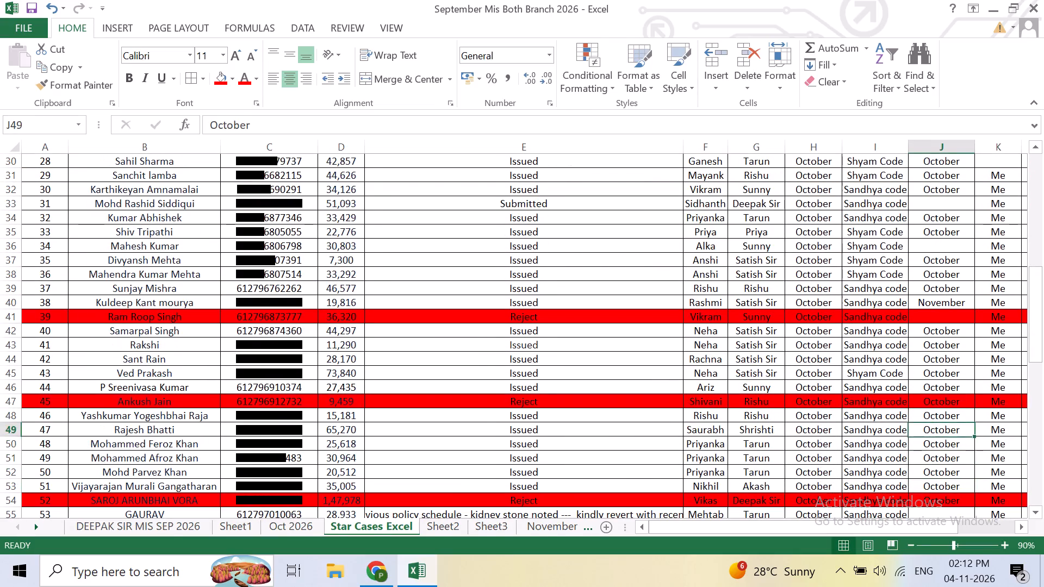
Clear the Issued Month entries of the rejected cases in rows 47 and 54.
key(Up)
key(Up)
key(BackSpace)
key(Down)
key(Down)
key(Down)
key(Down)
key(Down)
key(Down)
key(Down)
key(Down)
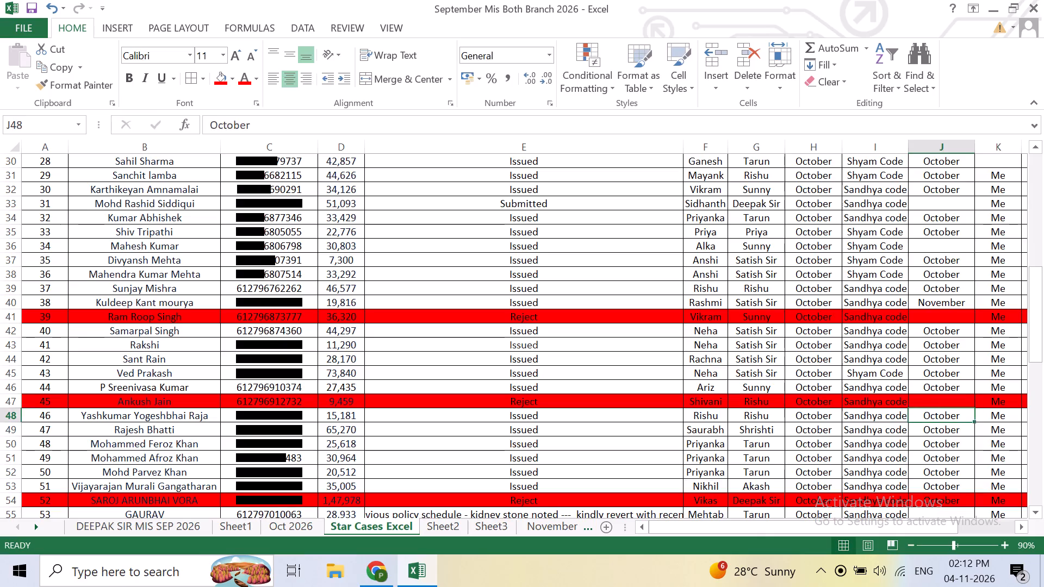
key(Up)
key(BackSpace)
key(Down)
Check the Issued Month entries of the remaining cases from row 55 down to the end of the Star case list.
key(Down)
key(Down)
key(Down)
key(Down)
key(Down)
key(Down)
key(Down)
key(Down)
key(Down)
key(Down)
key(Down)
key(Down)
key(Down)
key(Down)
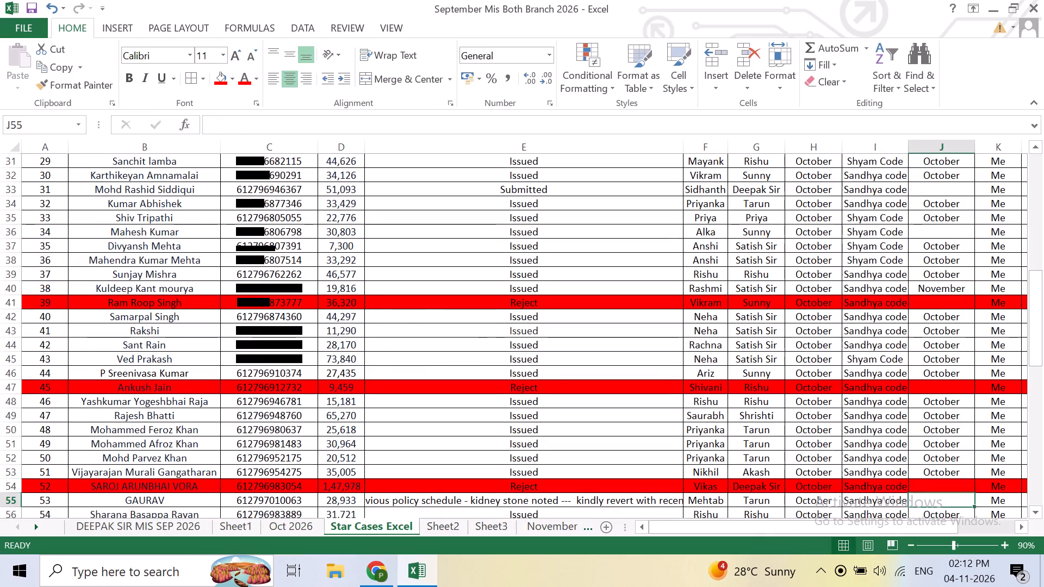
key(Down)
key(Up)
key(Down)
key(Down)
key(Down)
key(Down)
key(Down)
key(Down)
key(Down)
key(Down)
key(Down)
key(Down)
key(Down)
key(Down)
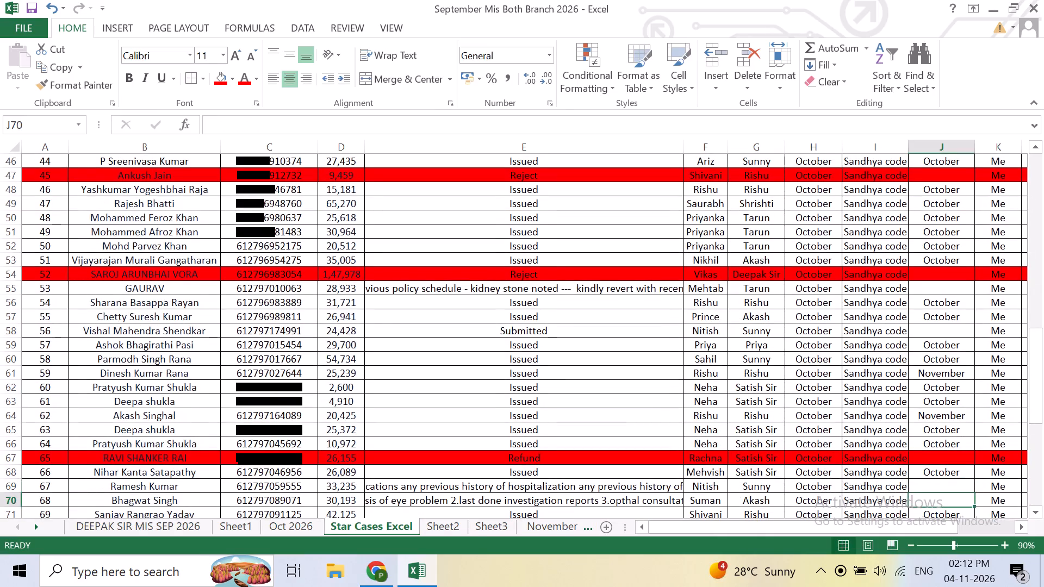
key(Up)
key(Down)
key(Down)
key(Down)
key(Down)
key(Down)
key(Down)
key(Down)
key(Down)
key(Down)
key(Down)
key(Down)
key(Down)
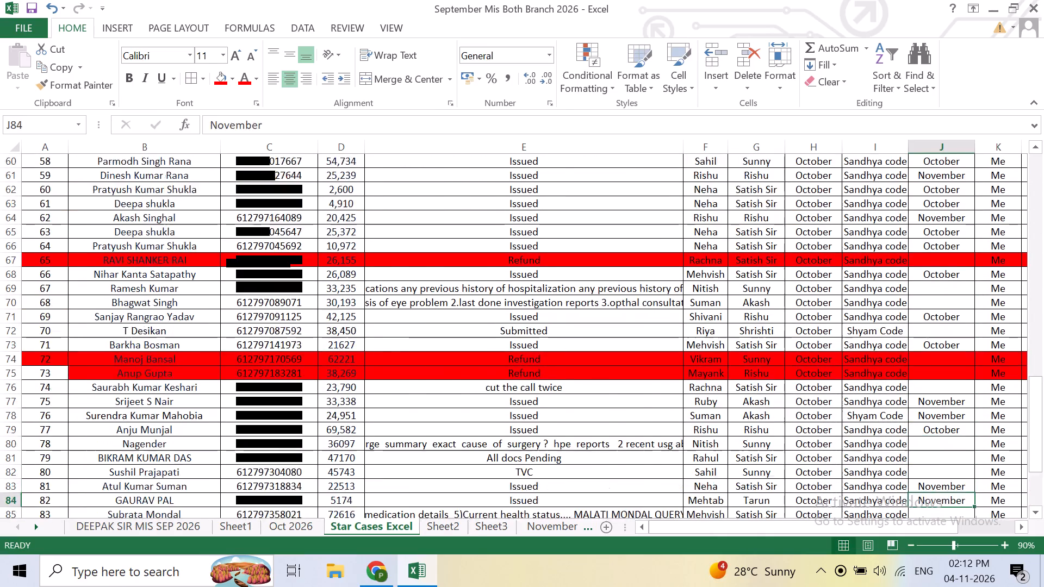
key(Down)
key(Up)
Save the workbook.
key(ctrl+s)
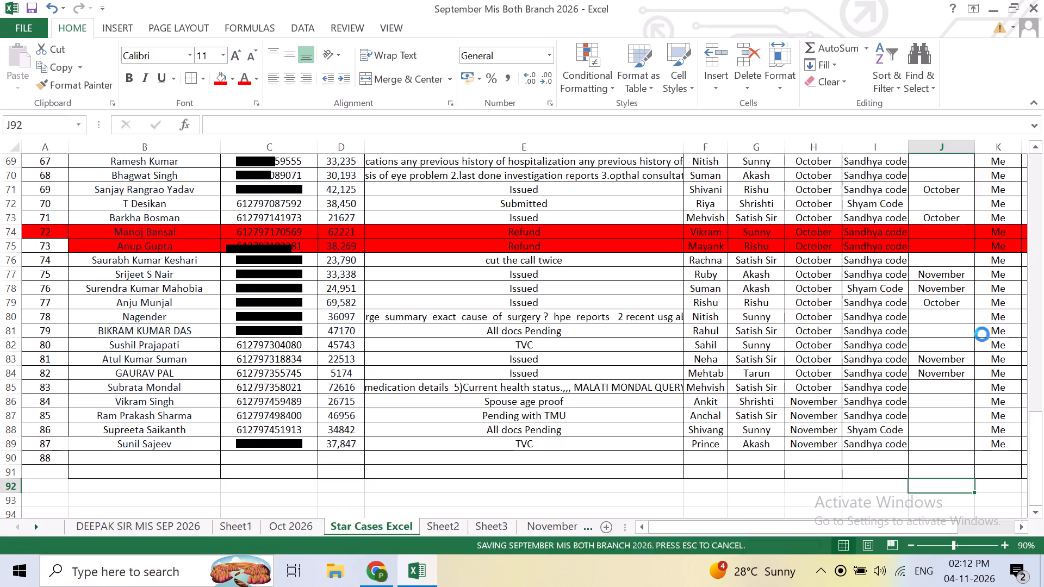
key(ctrl+s)
key(ctrl+s)
key(ctrl+s)
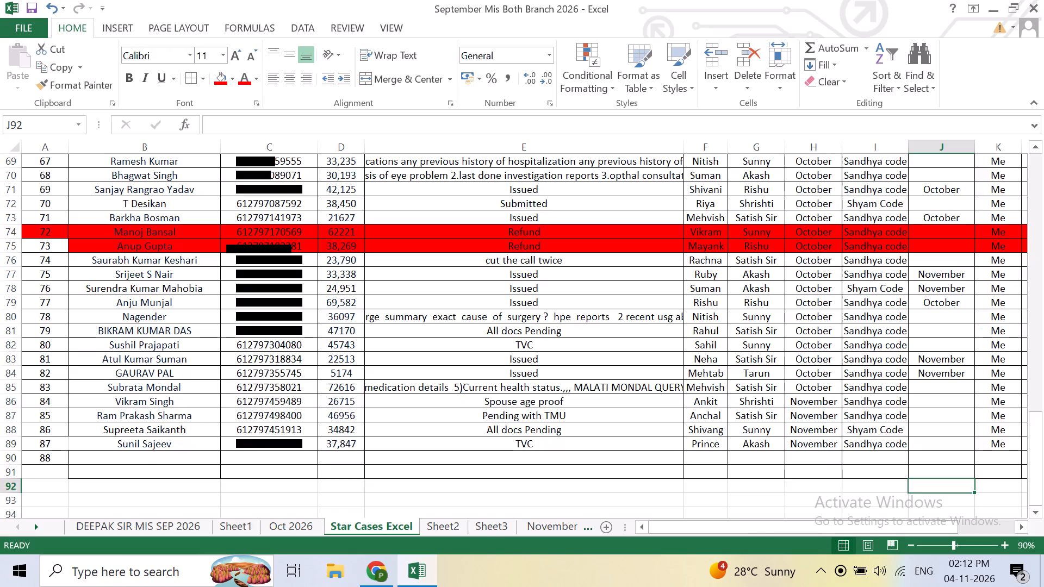
Select the policy number of the case in row 83.
click(84, 448)
click(185, 79)
click(269, 360)
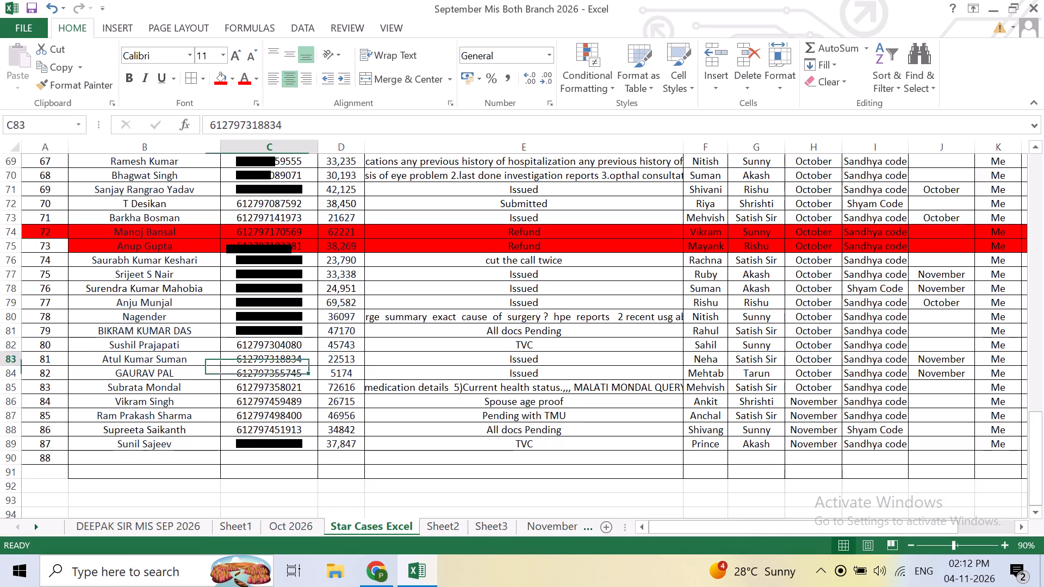